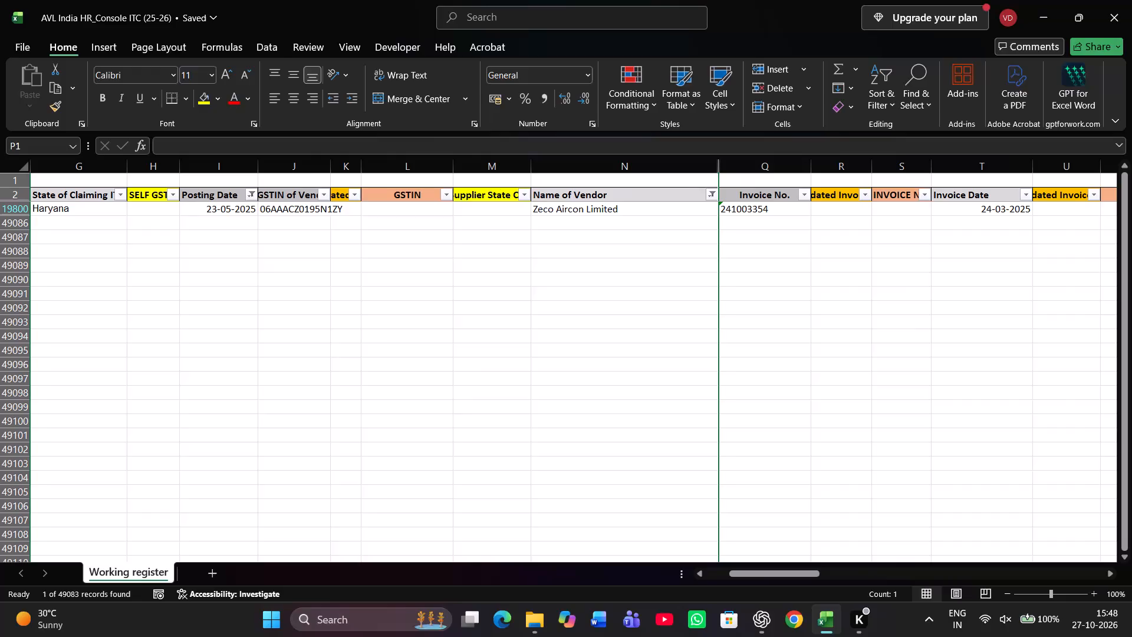
Enter the self GST number beginning with 06AAACA in the empty SELF GST cell of the Zeco Aircon Limited row.
scroll(258, 264, right, 3)
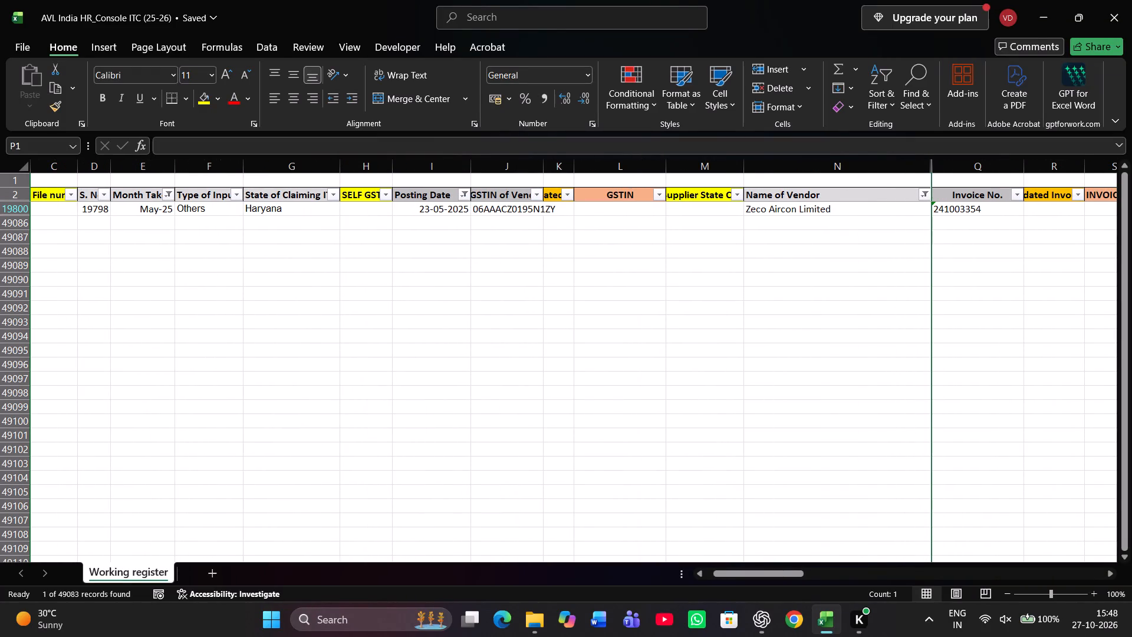
click(346, 209)
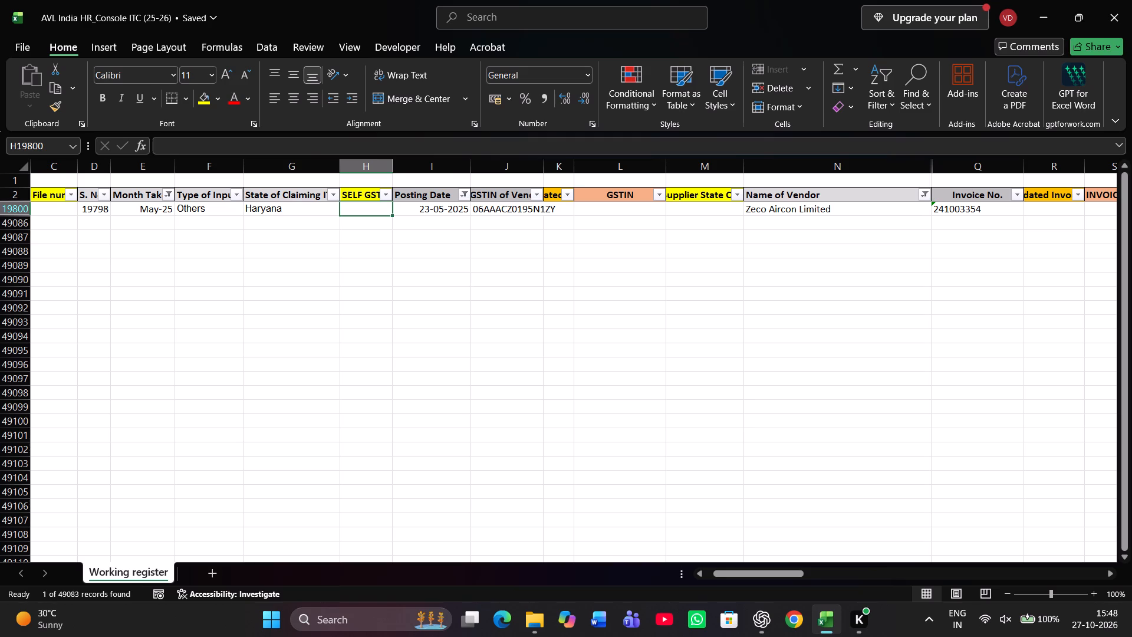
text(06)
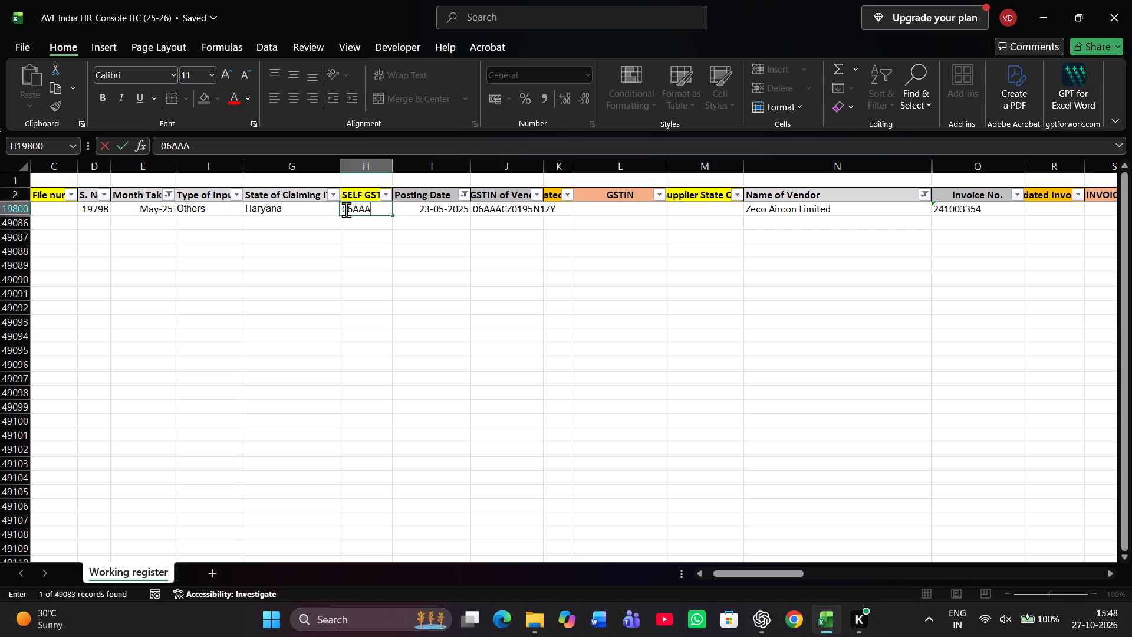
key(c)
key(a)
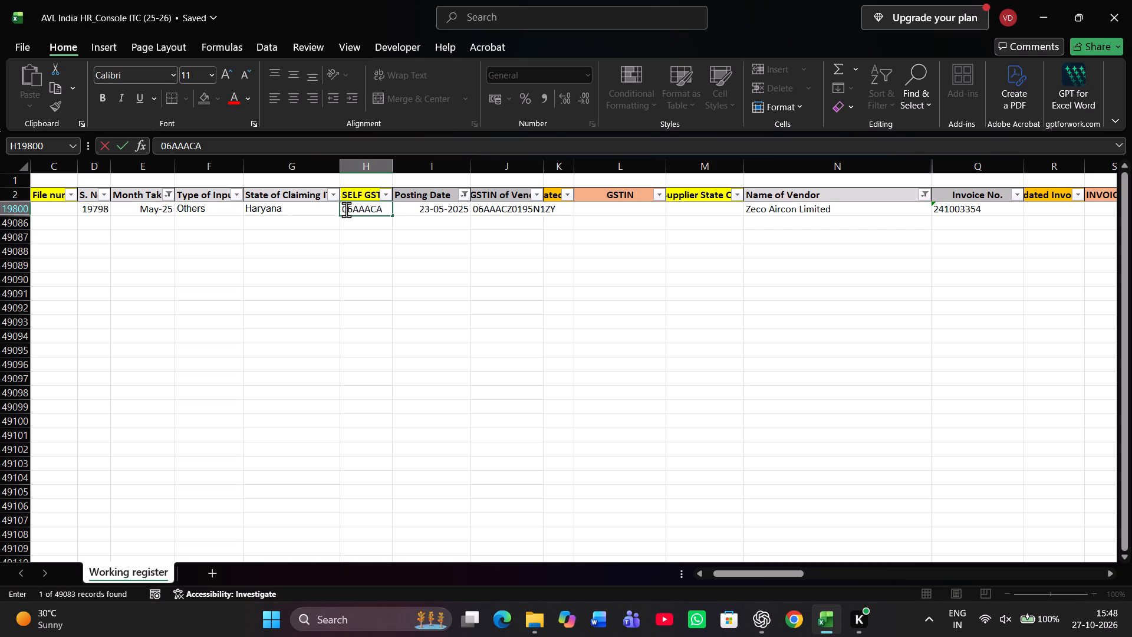
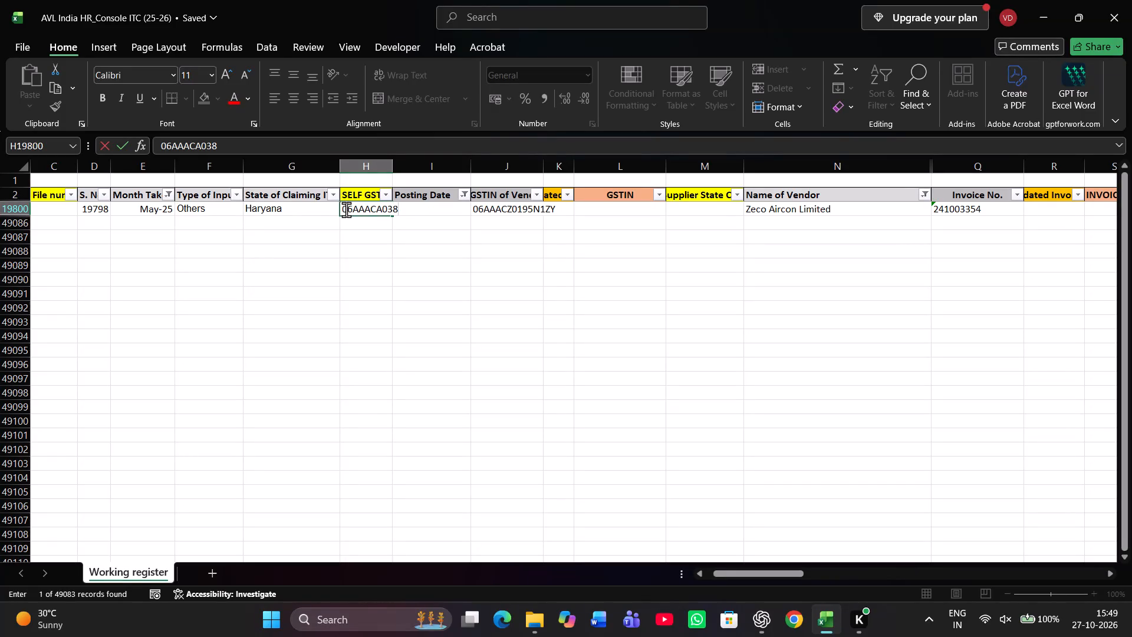
Complete the self GST number in the Zeco Aircon Limited row with its final characters 2J2ZX.
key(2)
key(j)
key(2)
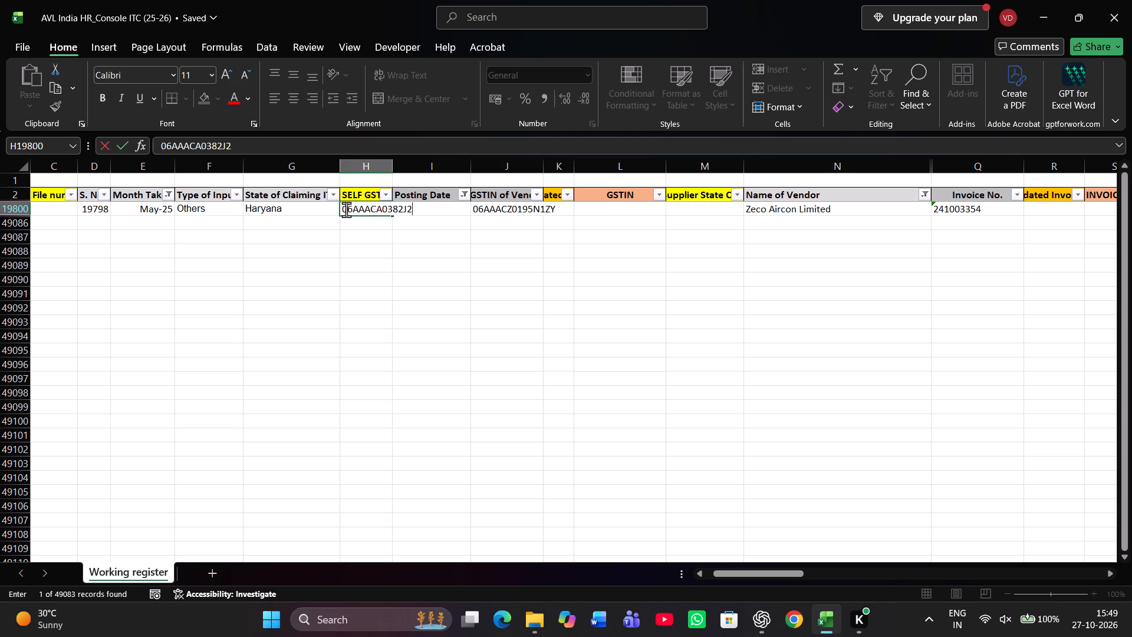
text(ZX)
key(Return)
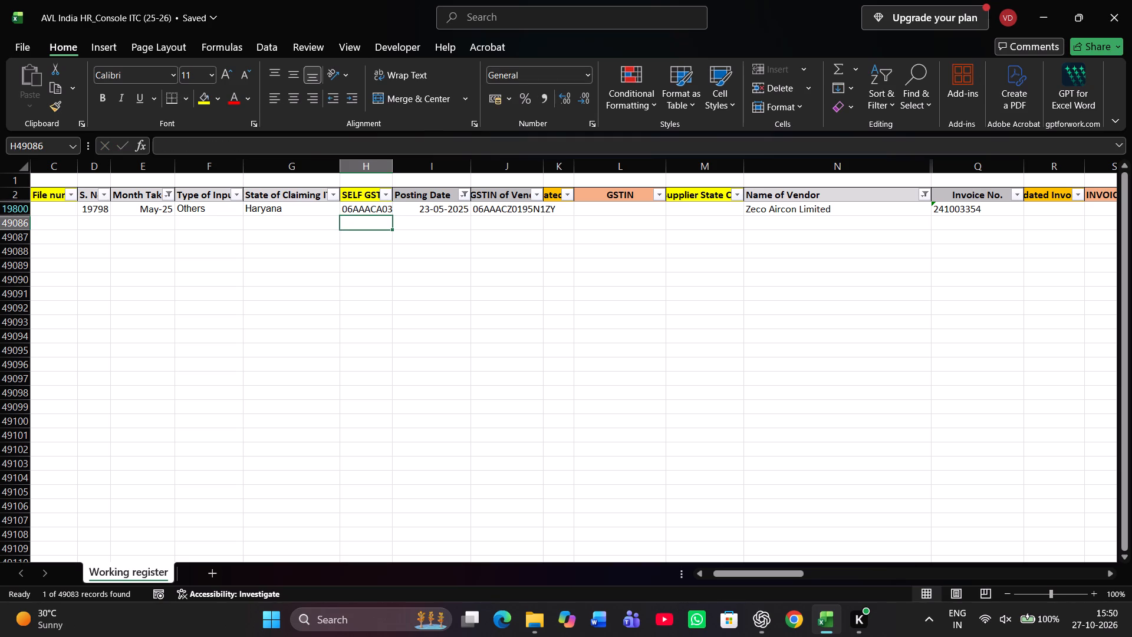
Examine the Updated GSTIN column heading and its cell in the Zeco Aircon Limited row.
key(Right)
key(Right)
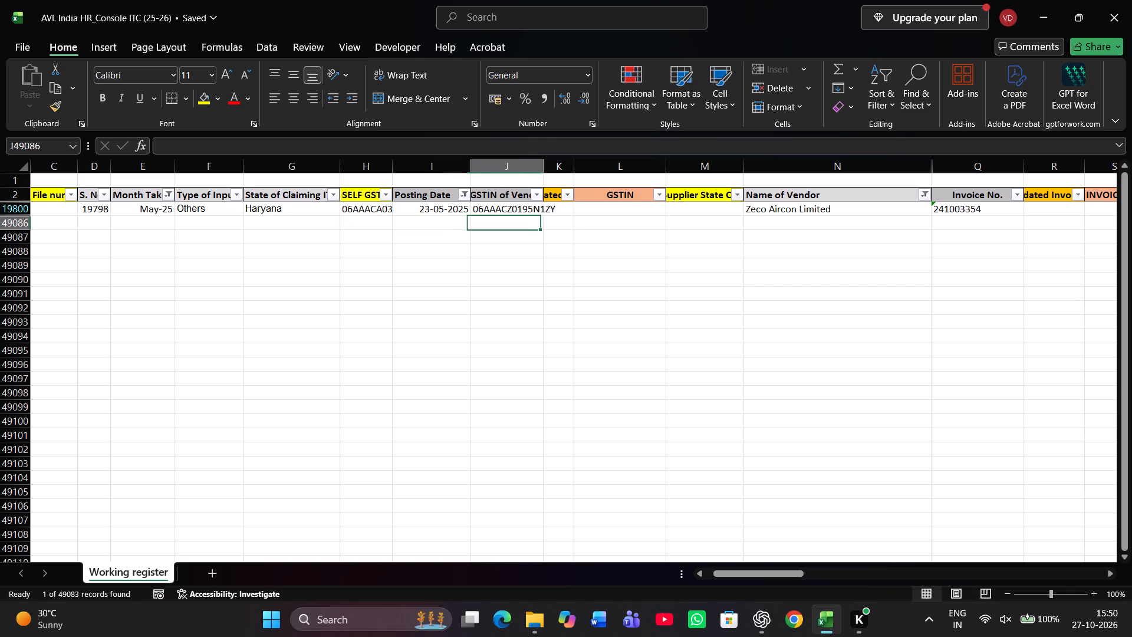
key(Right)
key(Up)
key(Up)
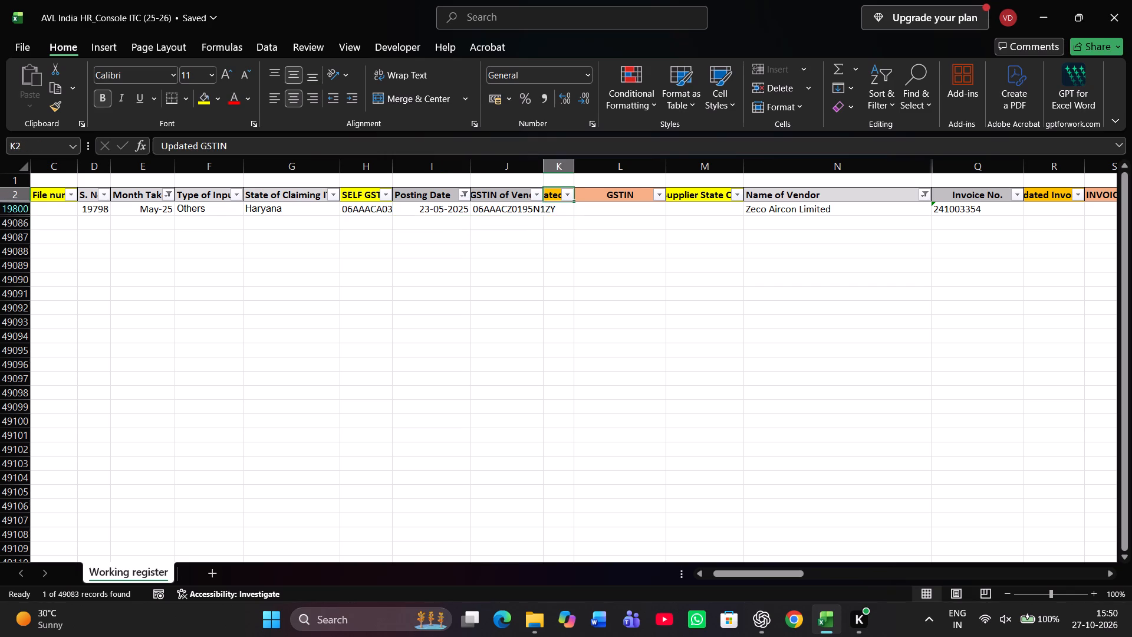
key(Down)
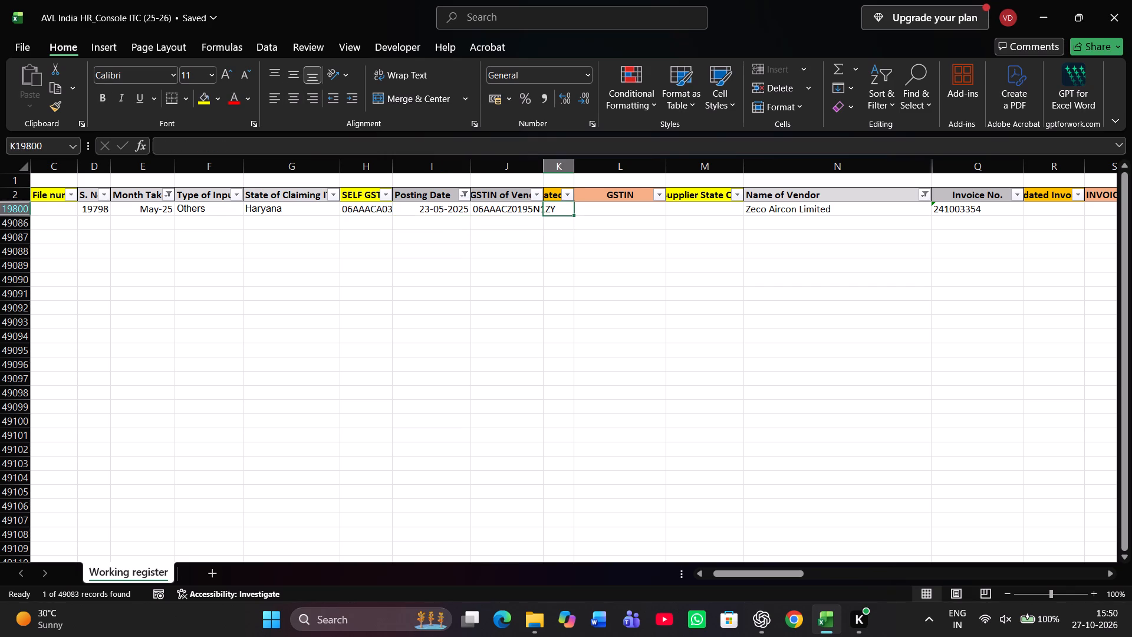
click(560, 211)
click(556, 193)
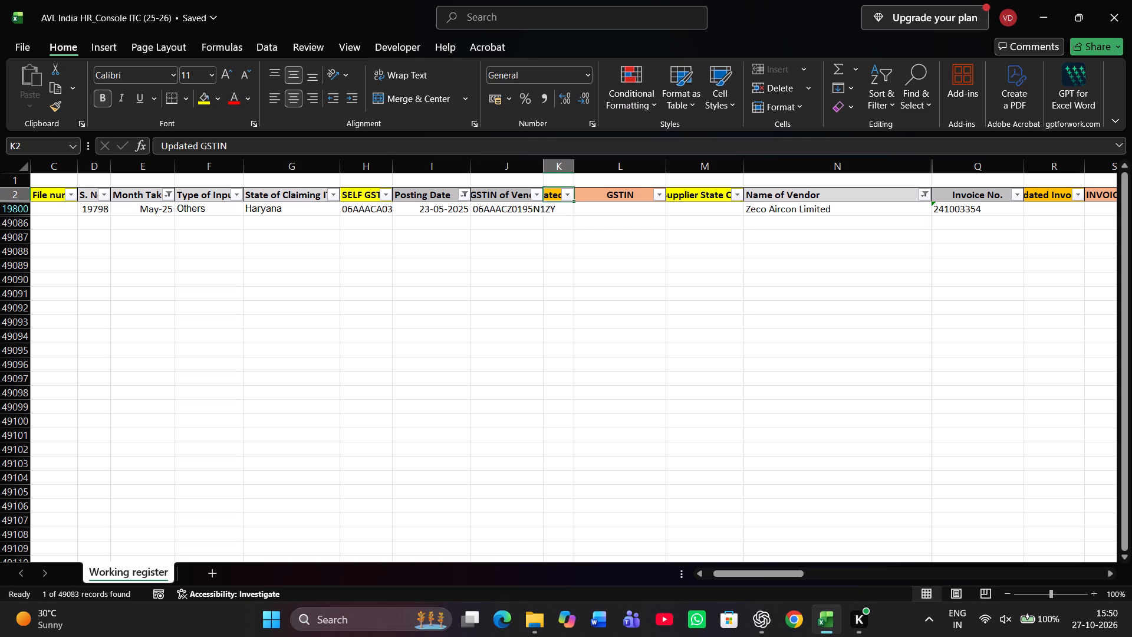
click(560, 212)
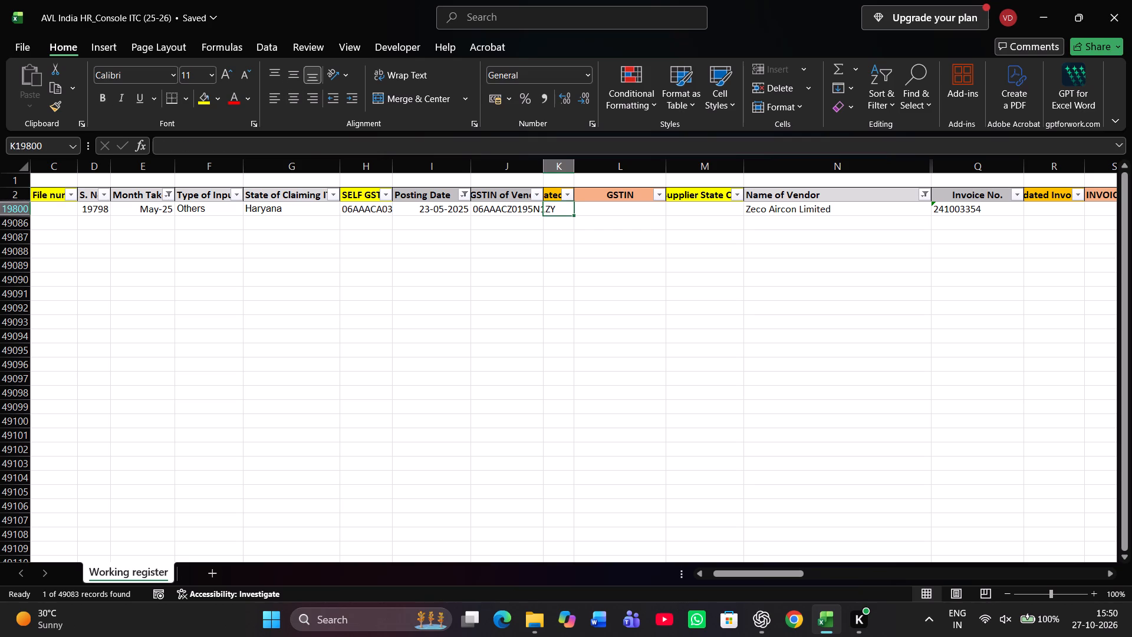
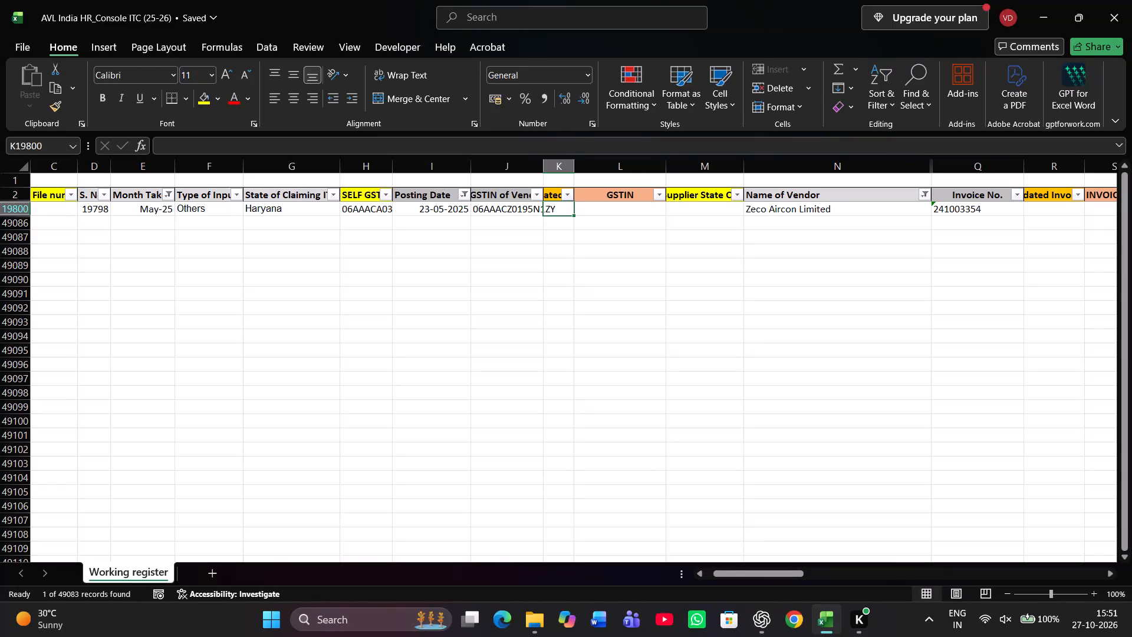
Copy the vendor's GSTIN 06AAACZ0195N1ZY into the Updated GSTIN cell of the Zeco Aircon Limited row.
click(515, 205)
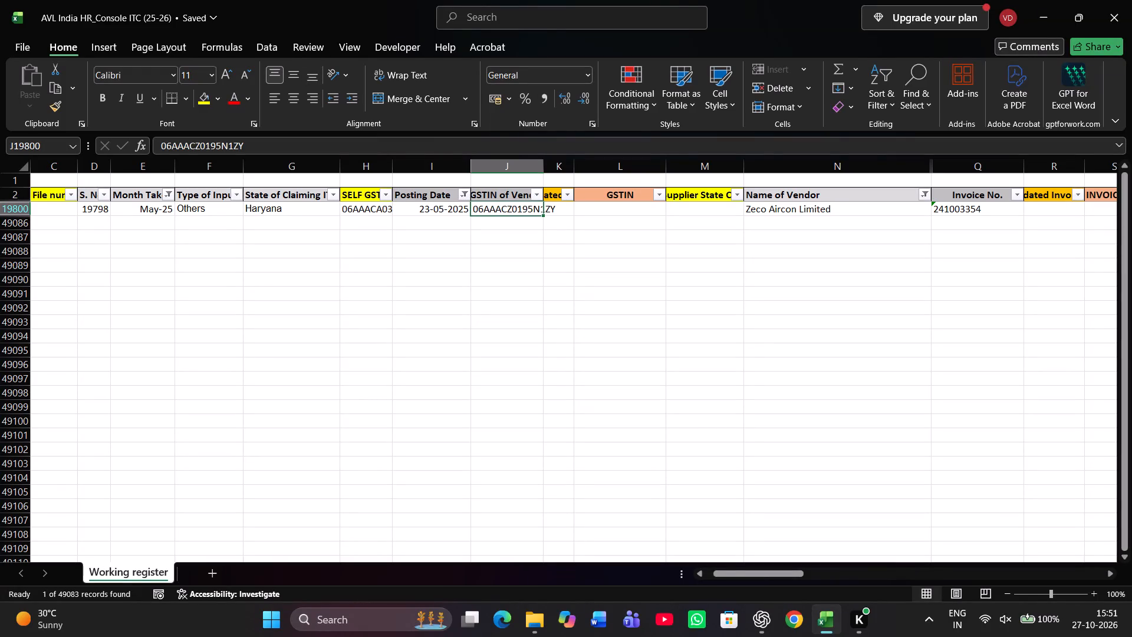
key(ctrl+c)
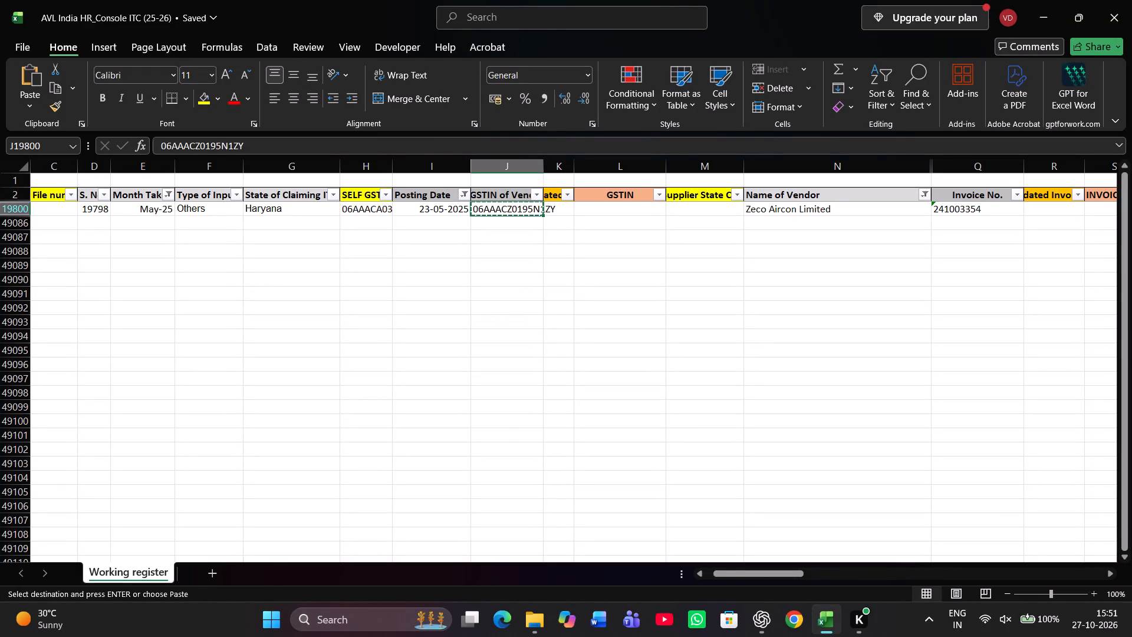
click(572, 210)
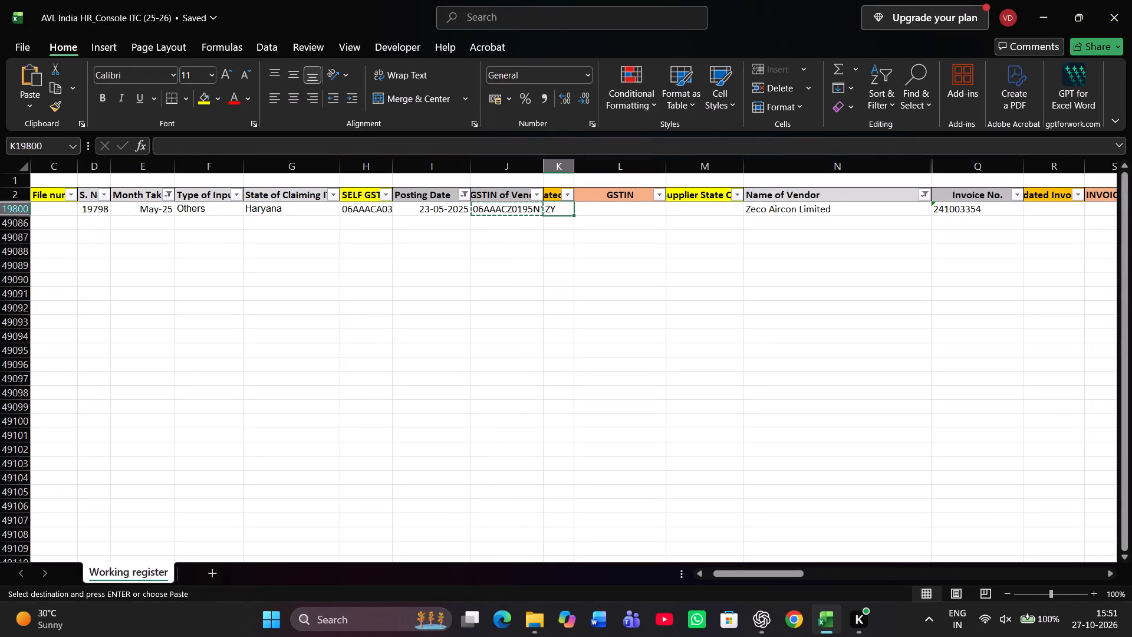
key(ctrl+v)
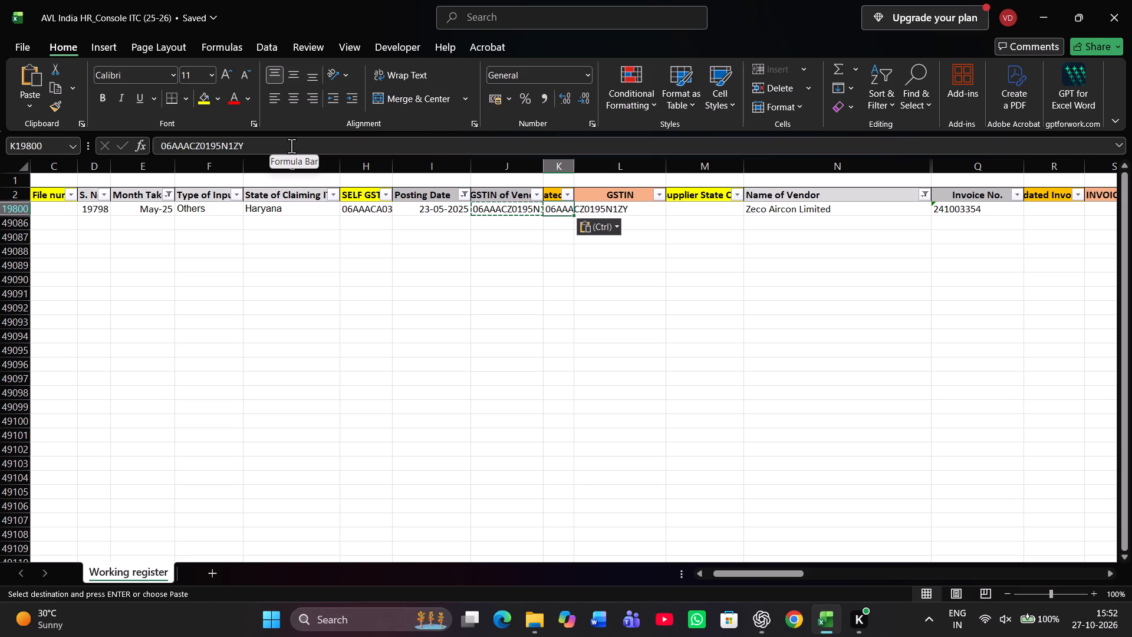
click(726, 213)
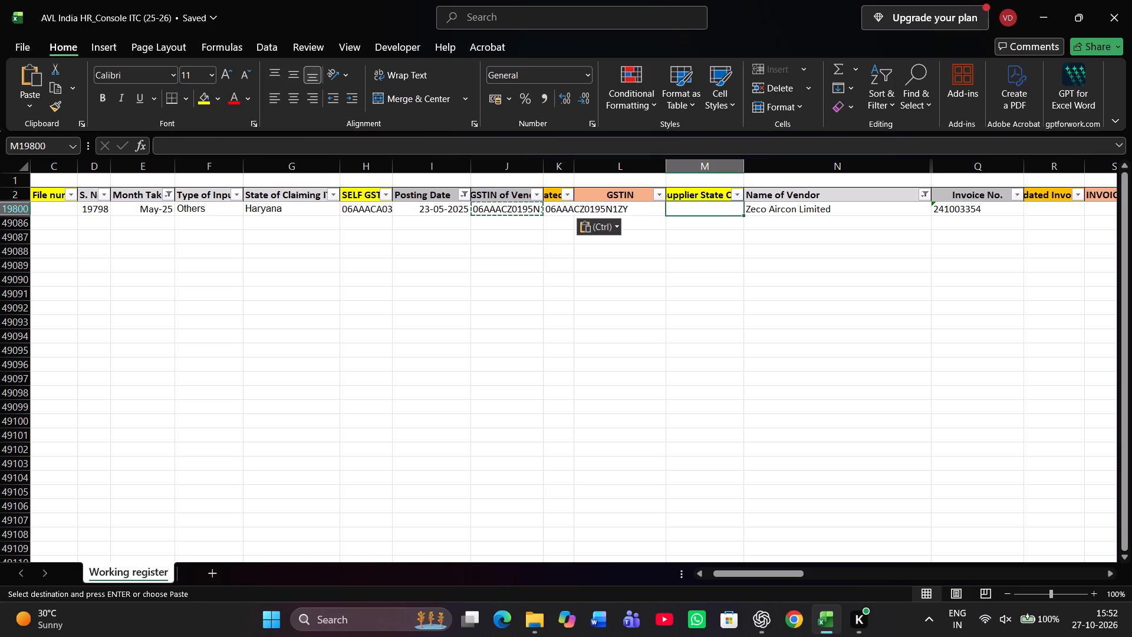
scroll(726, 213, left, 2)
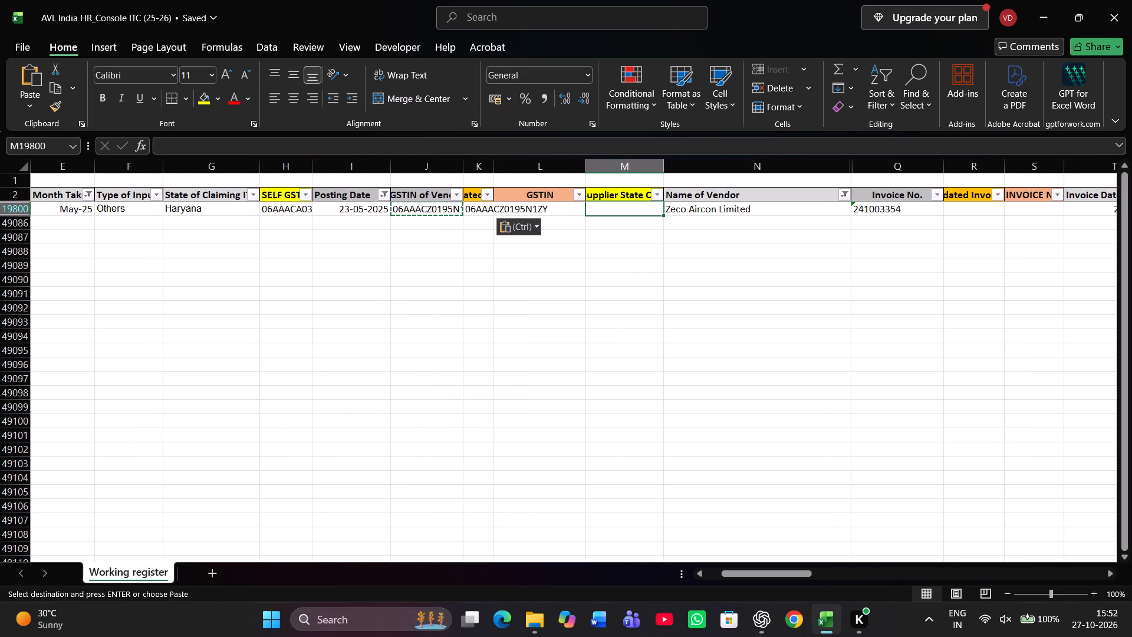
click(531, 212)
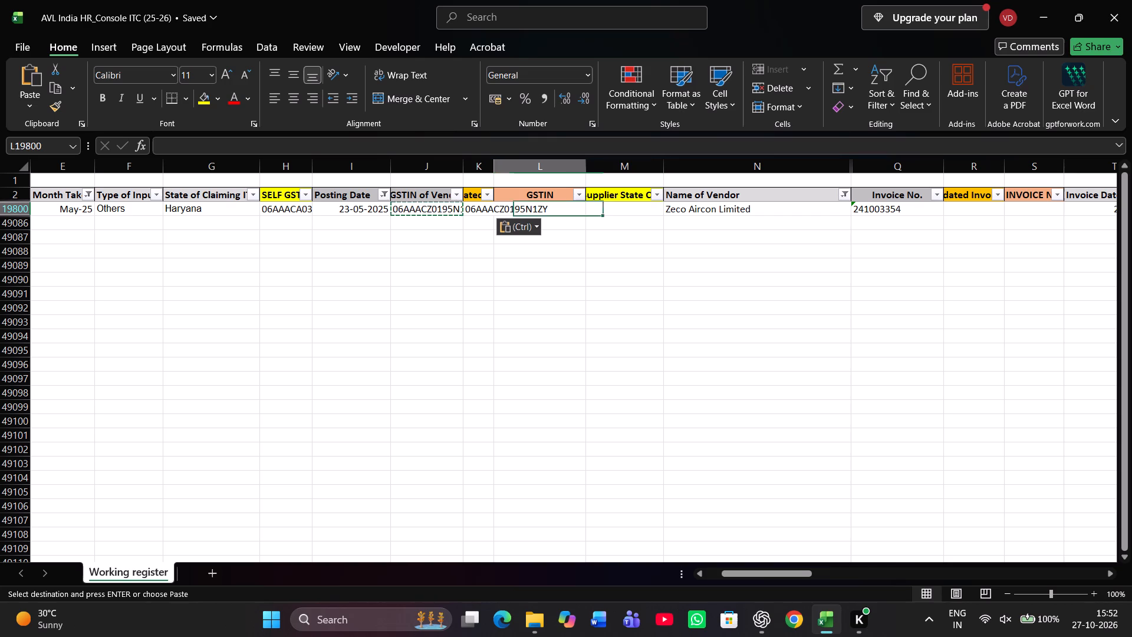
click(478, 208)
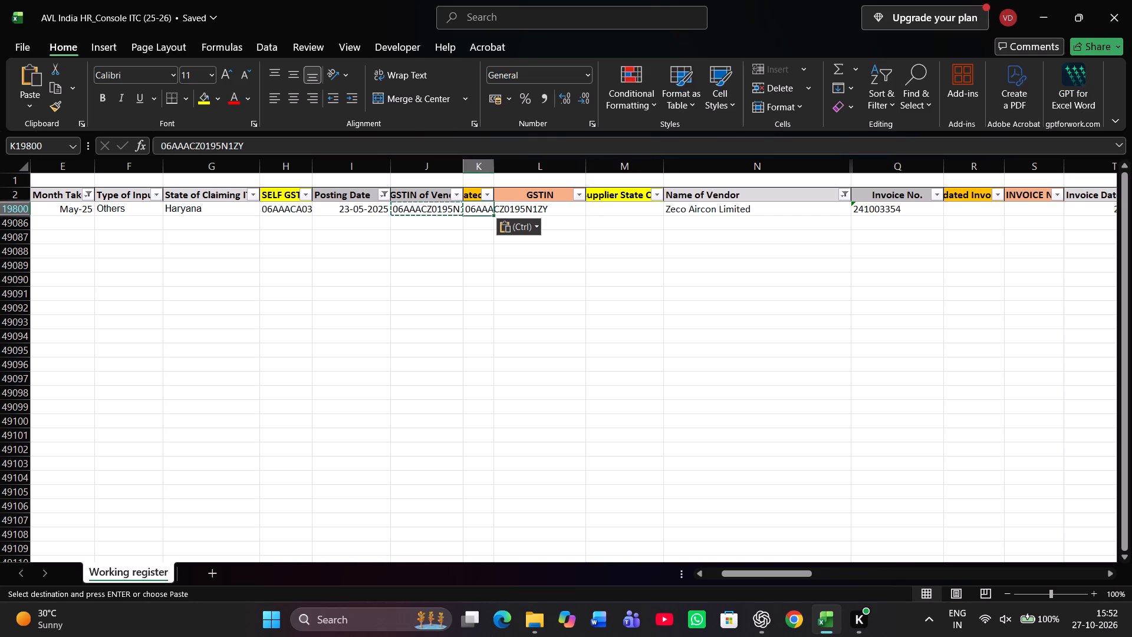
key(Return)
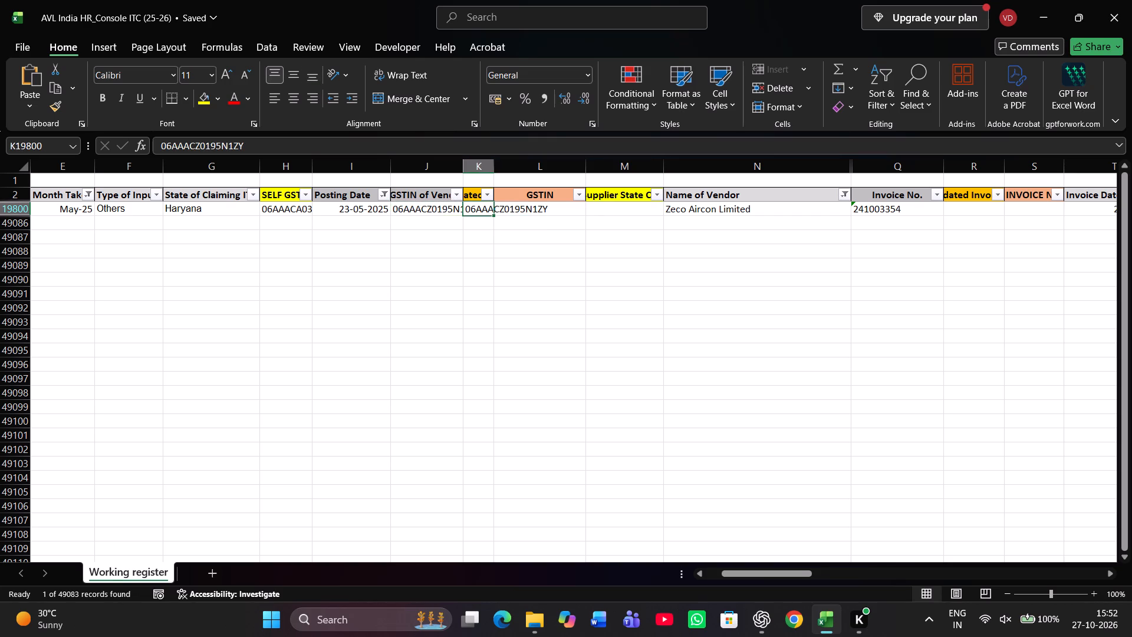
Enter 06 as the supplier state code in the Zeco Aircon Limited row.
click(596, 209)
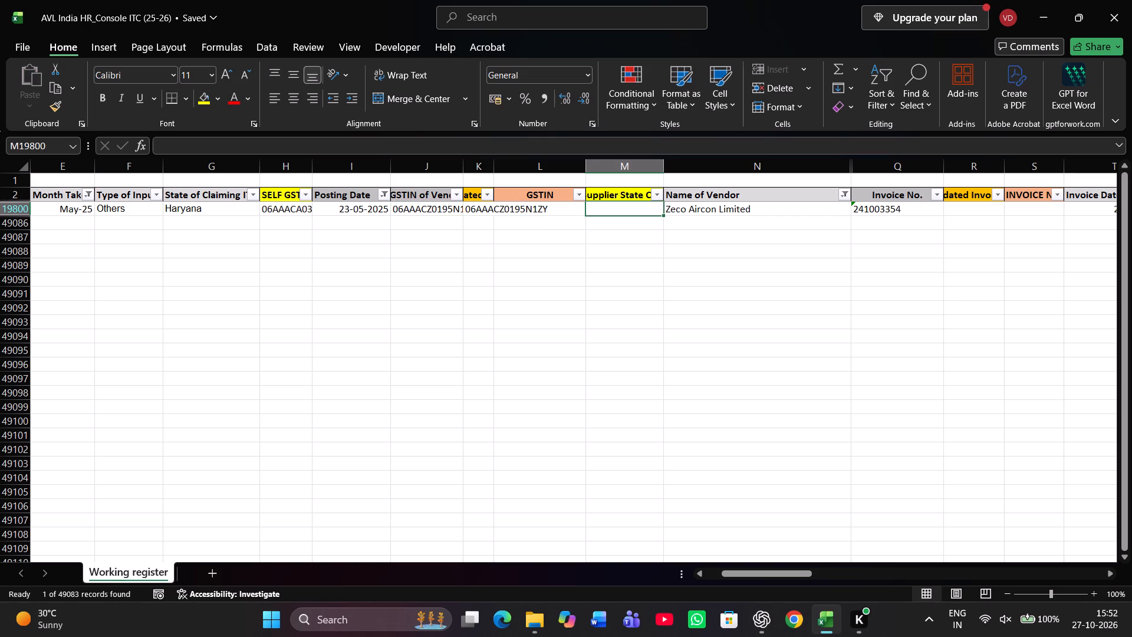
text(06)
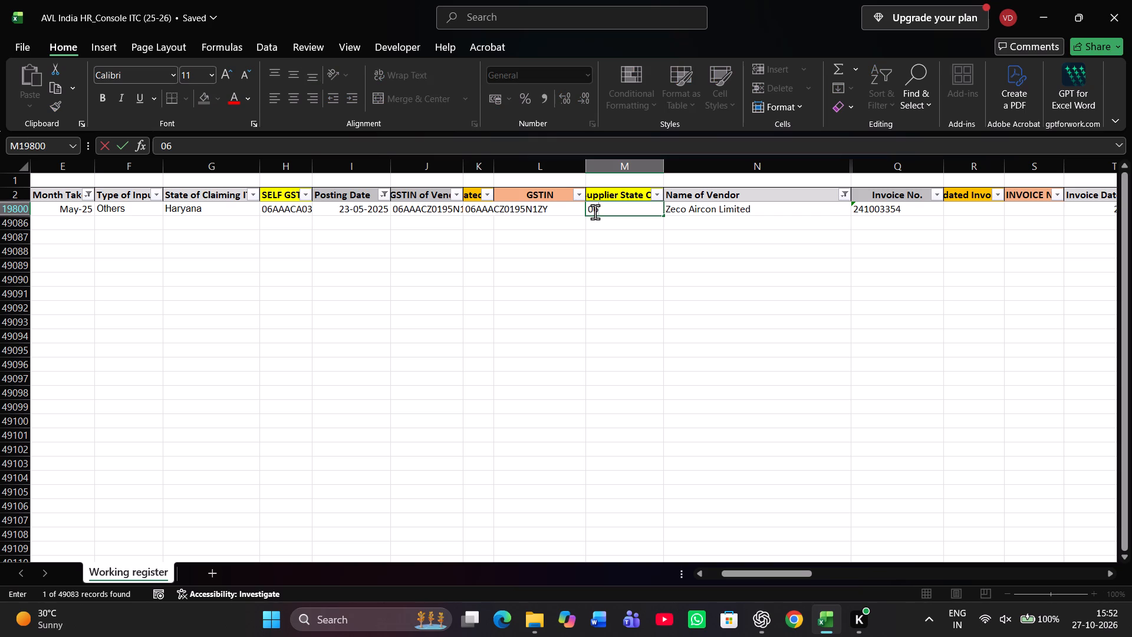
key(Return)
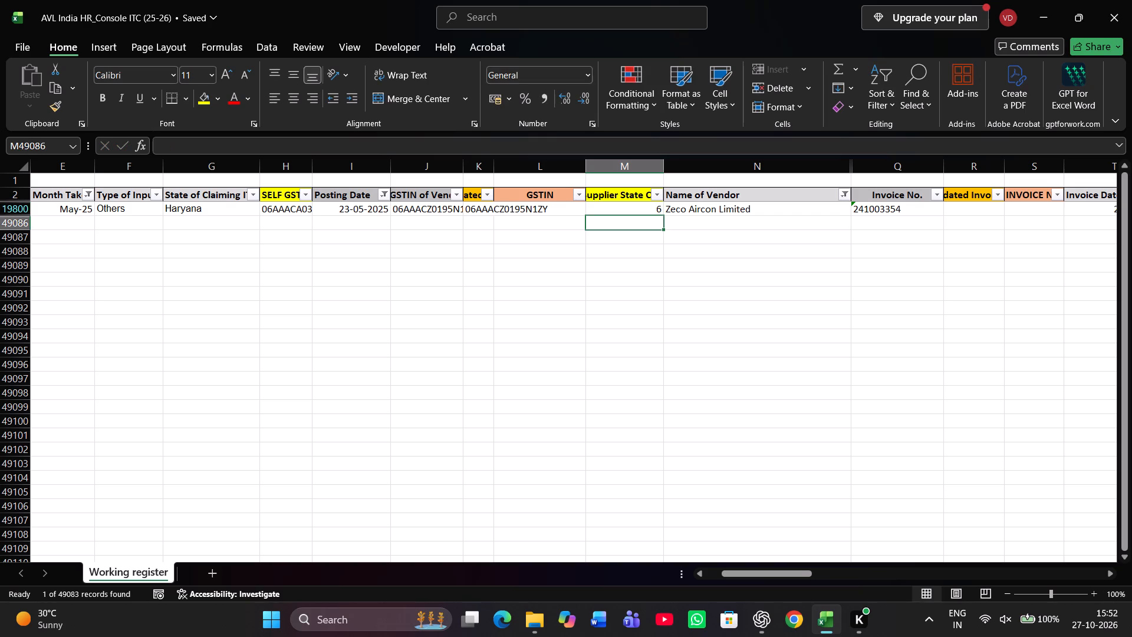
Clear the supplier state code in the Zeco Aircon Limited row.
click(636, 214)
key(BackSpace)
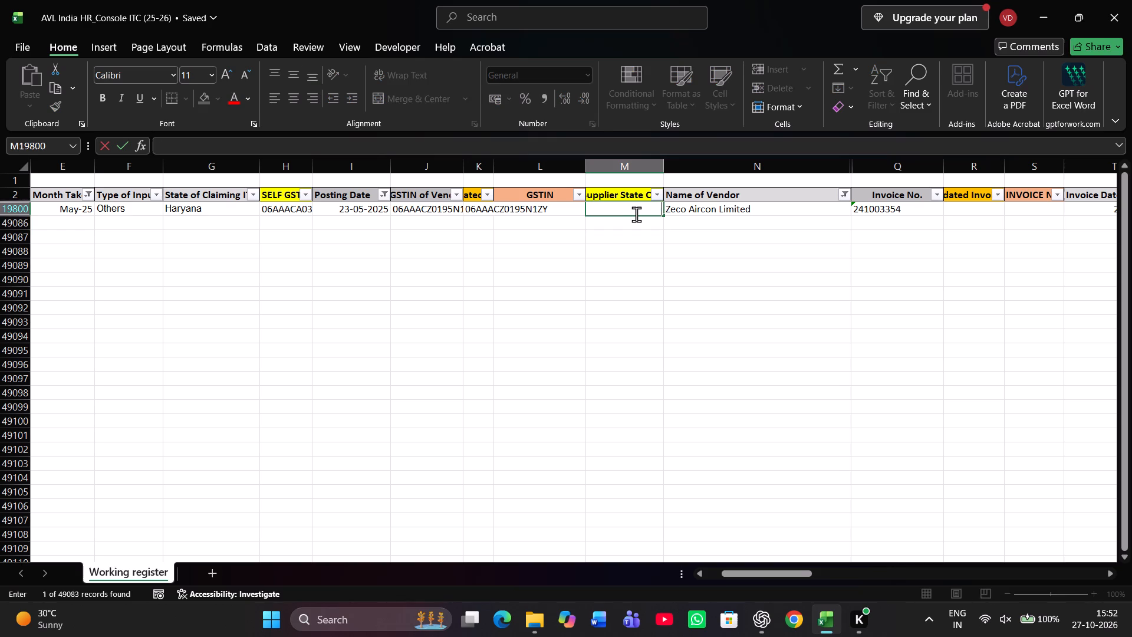
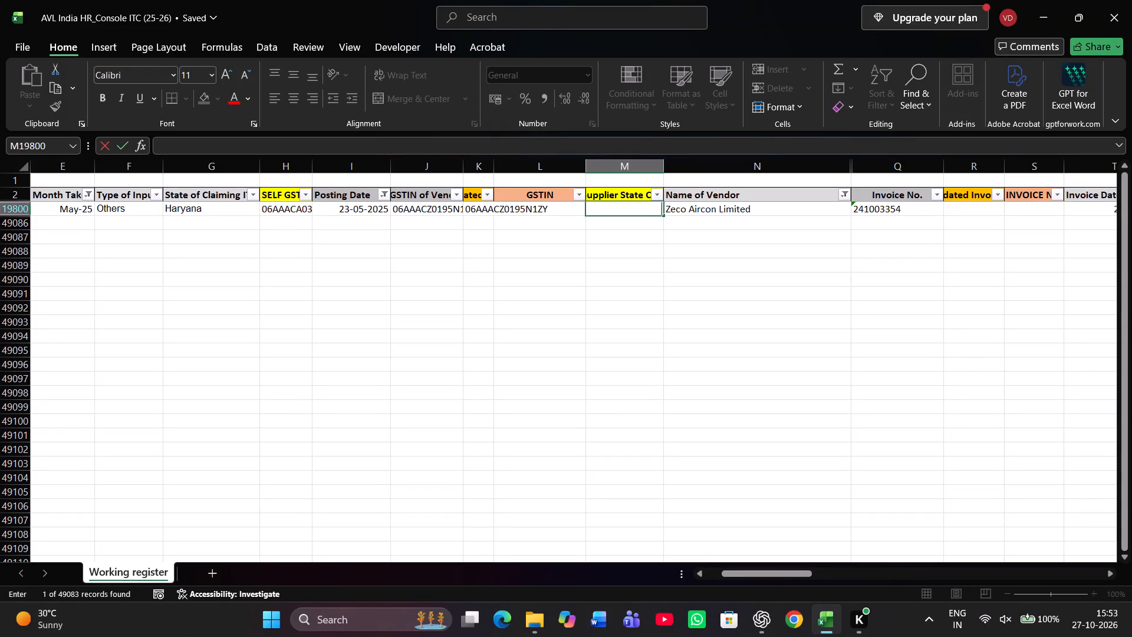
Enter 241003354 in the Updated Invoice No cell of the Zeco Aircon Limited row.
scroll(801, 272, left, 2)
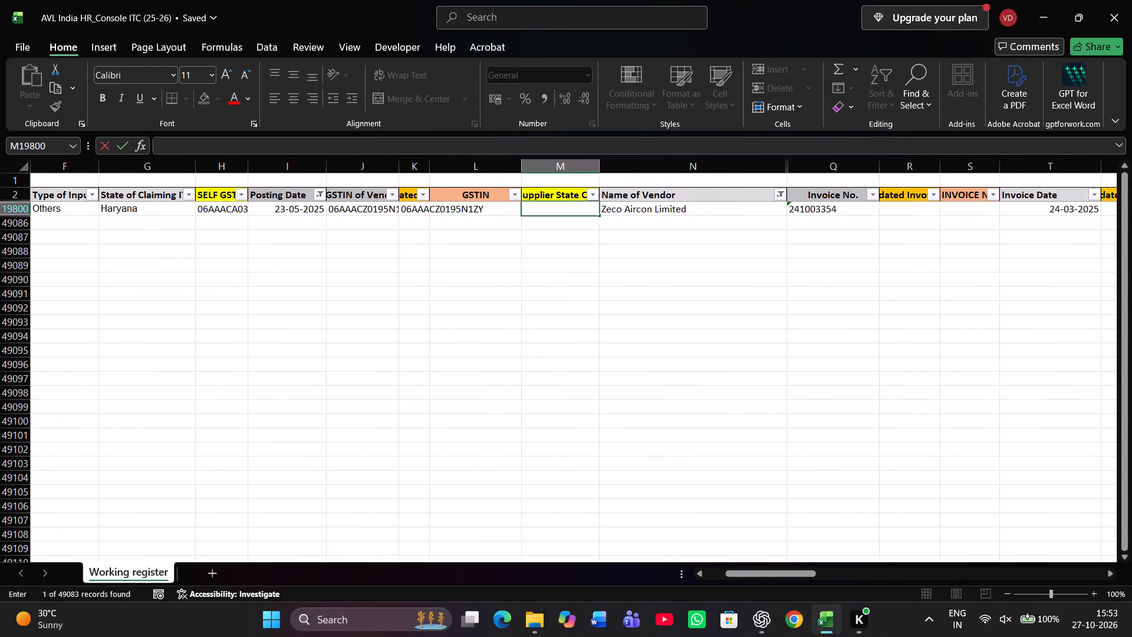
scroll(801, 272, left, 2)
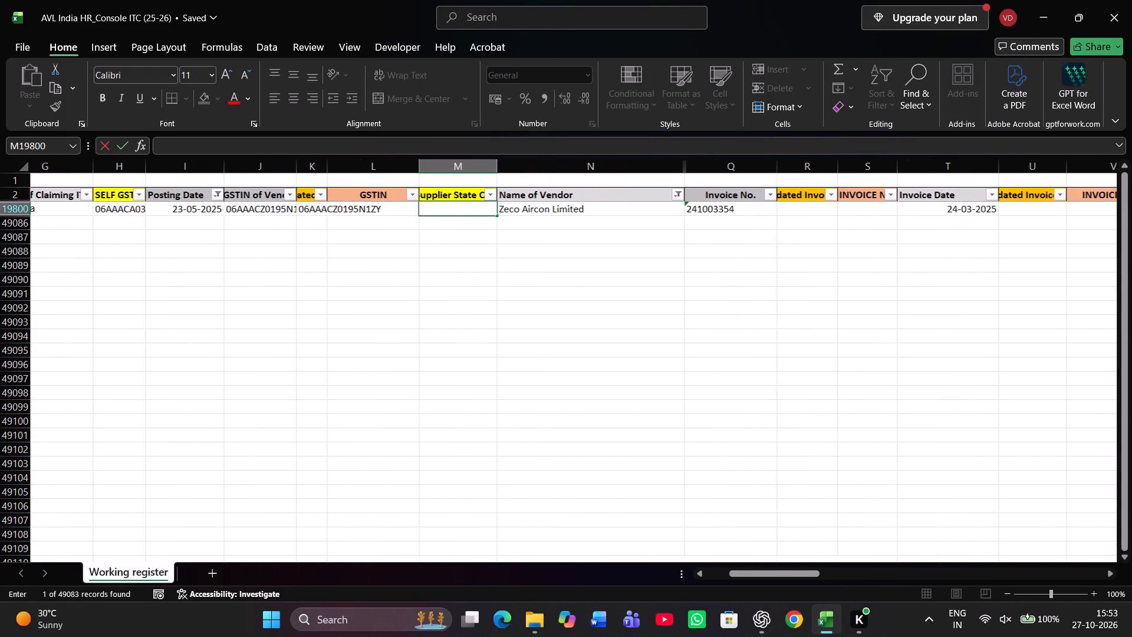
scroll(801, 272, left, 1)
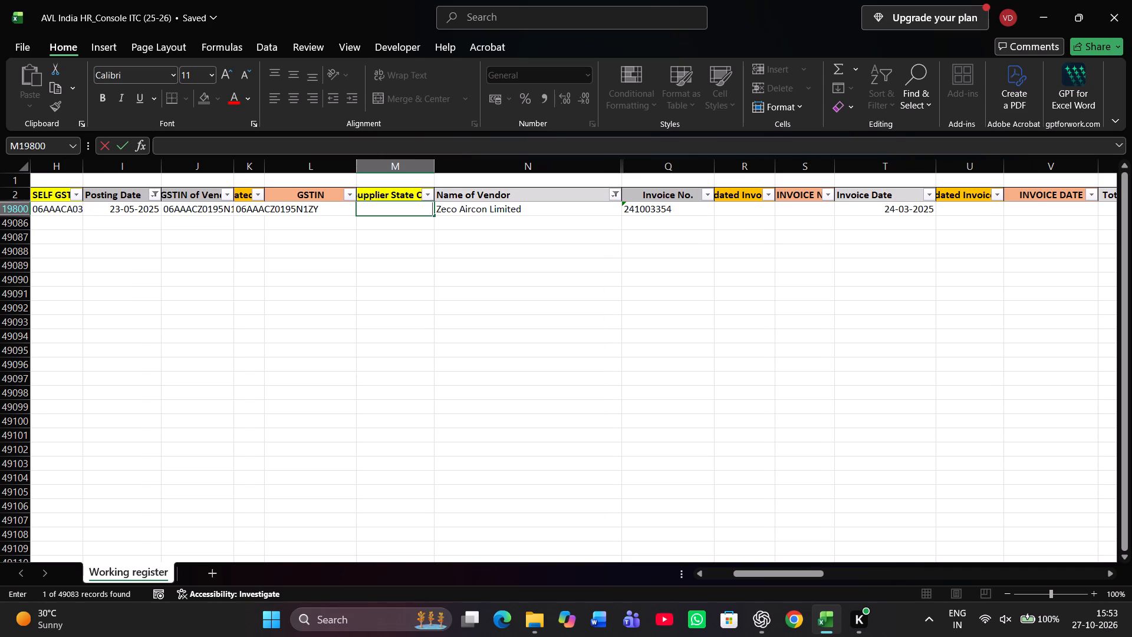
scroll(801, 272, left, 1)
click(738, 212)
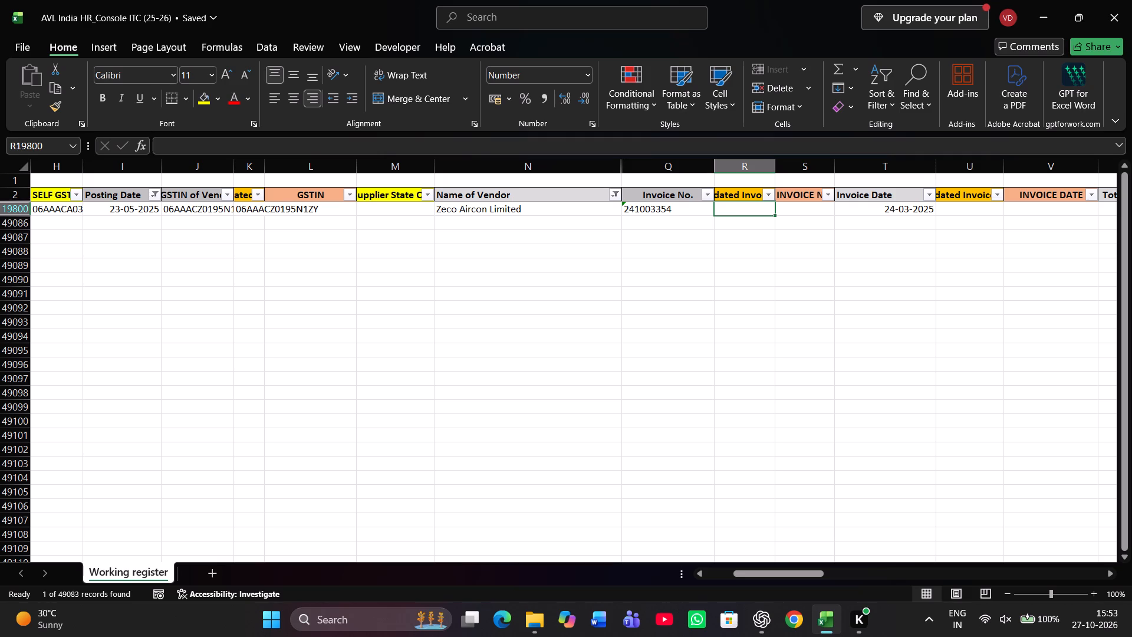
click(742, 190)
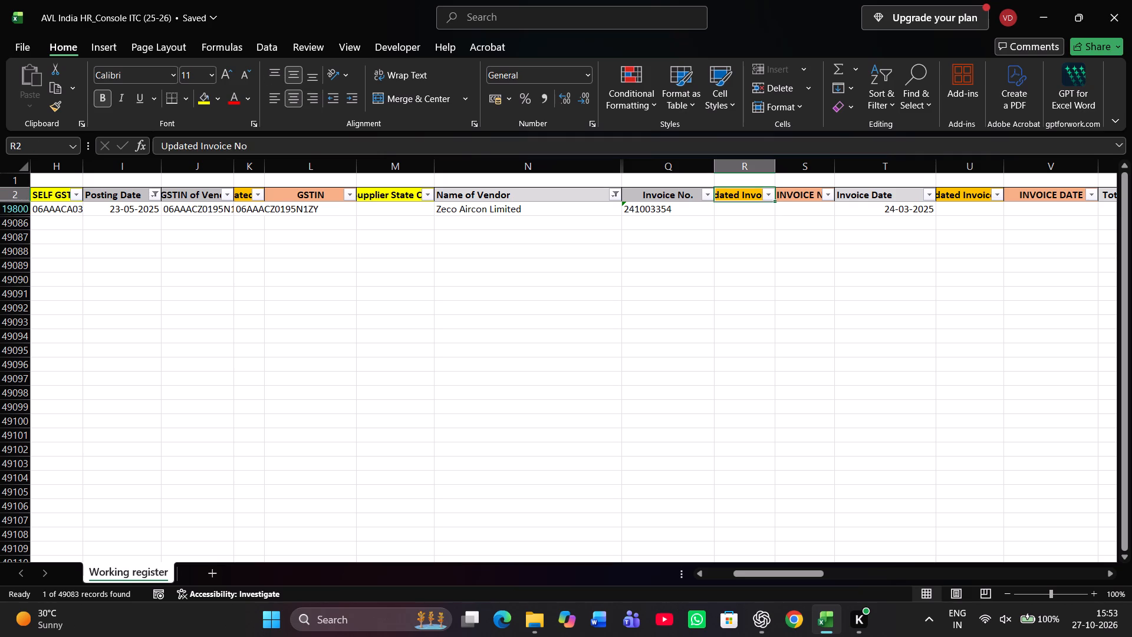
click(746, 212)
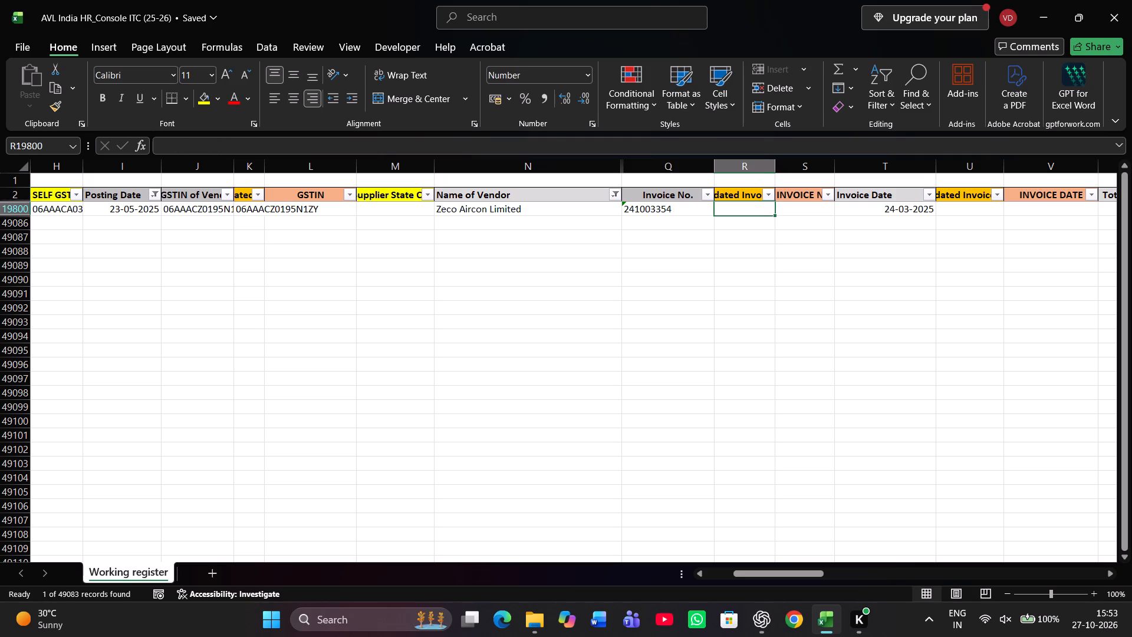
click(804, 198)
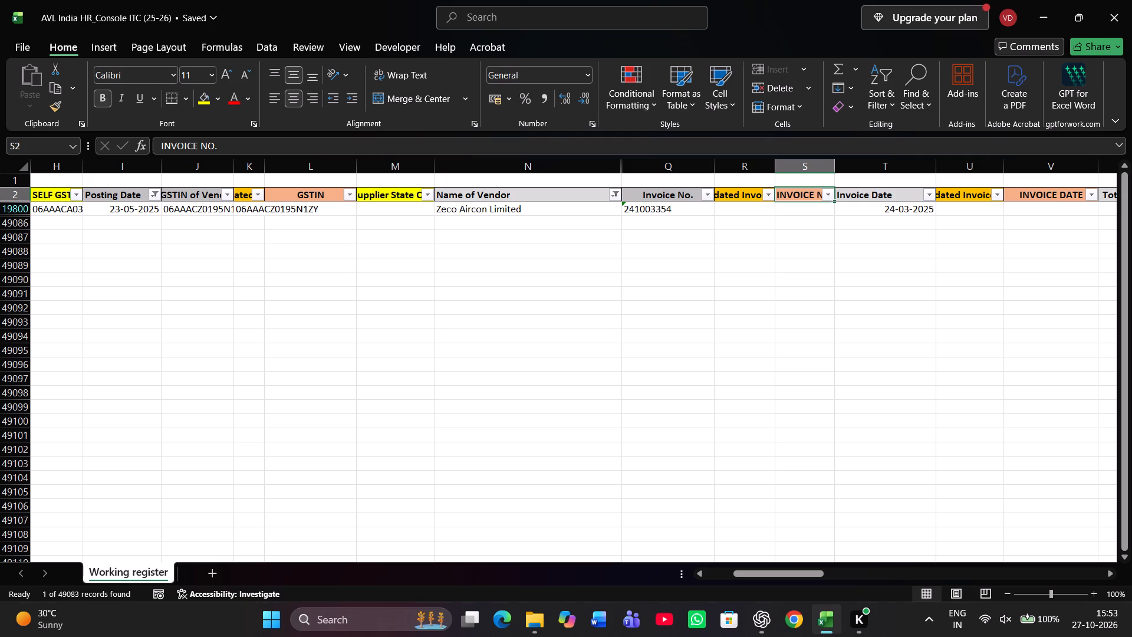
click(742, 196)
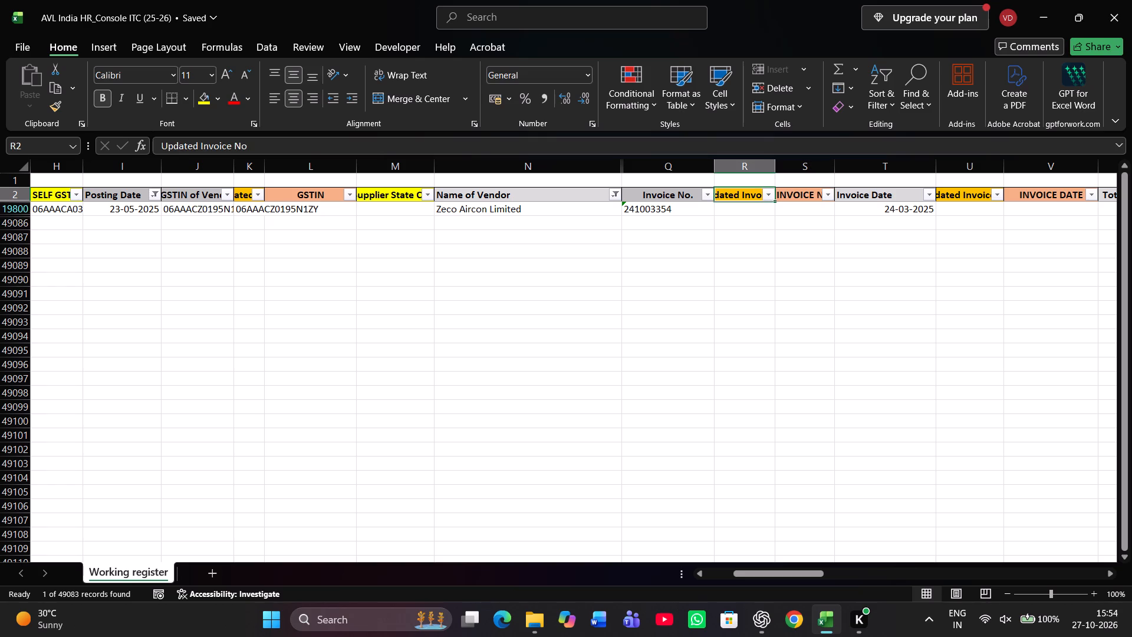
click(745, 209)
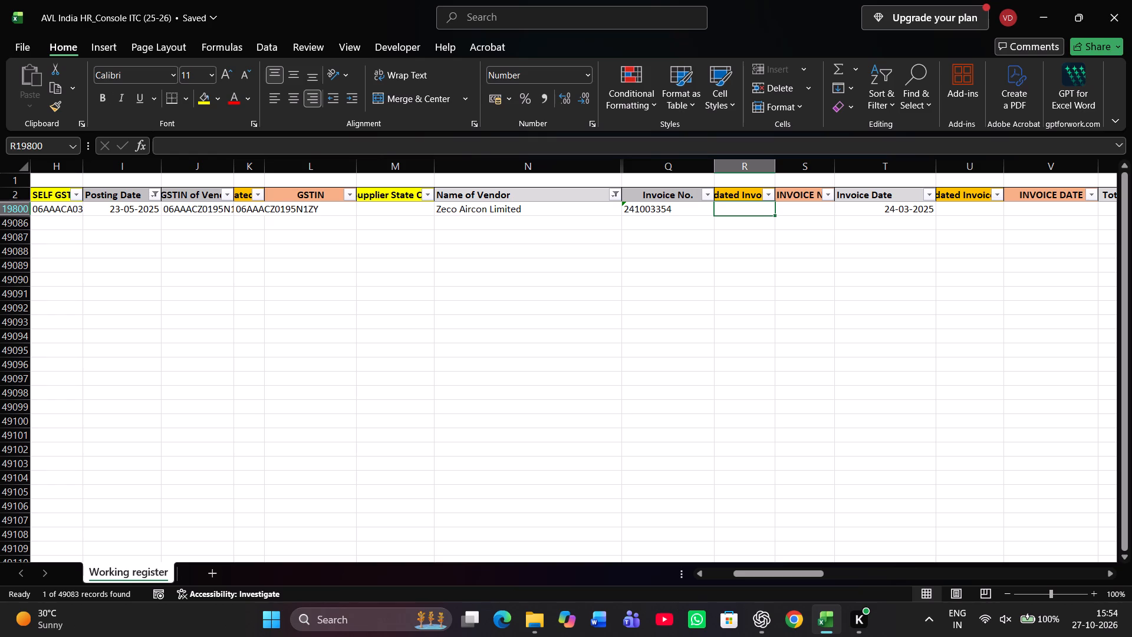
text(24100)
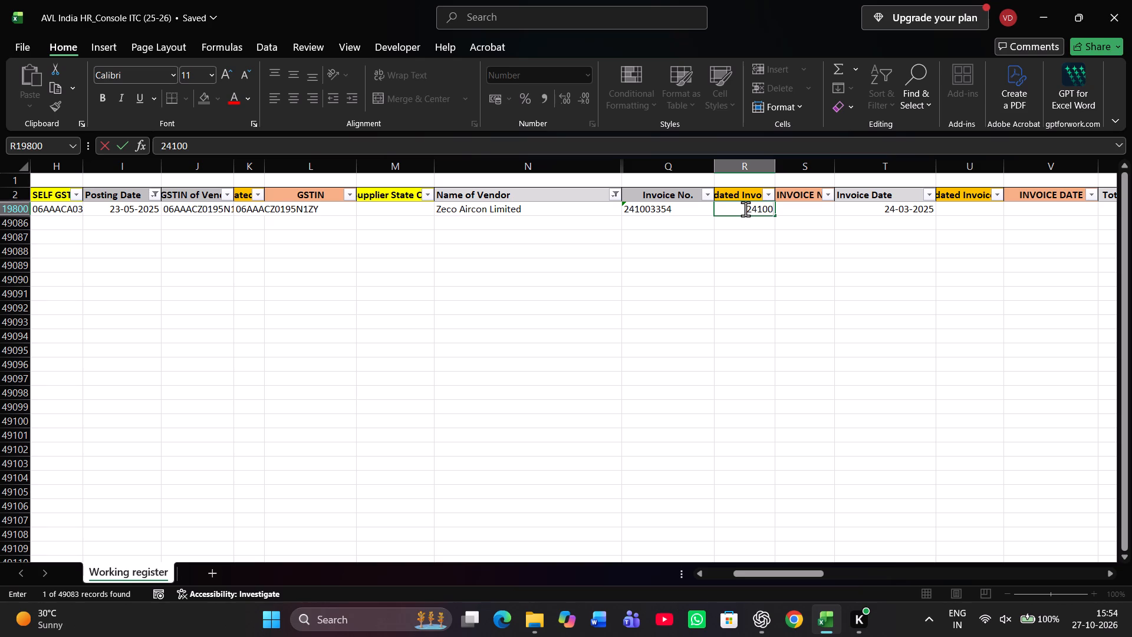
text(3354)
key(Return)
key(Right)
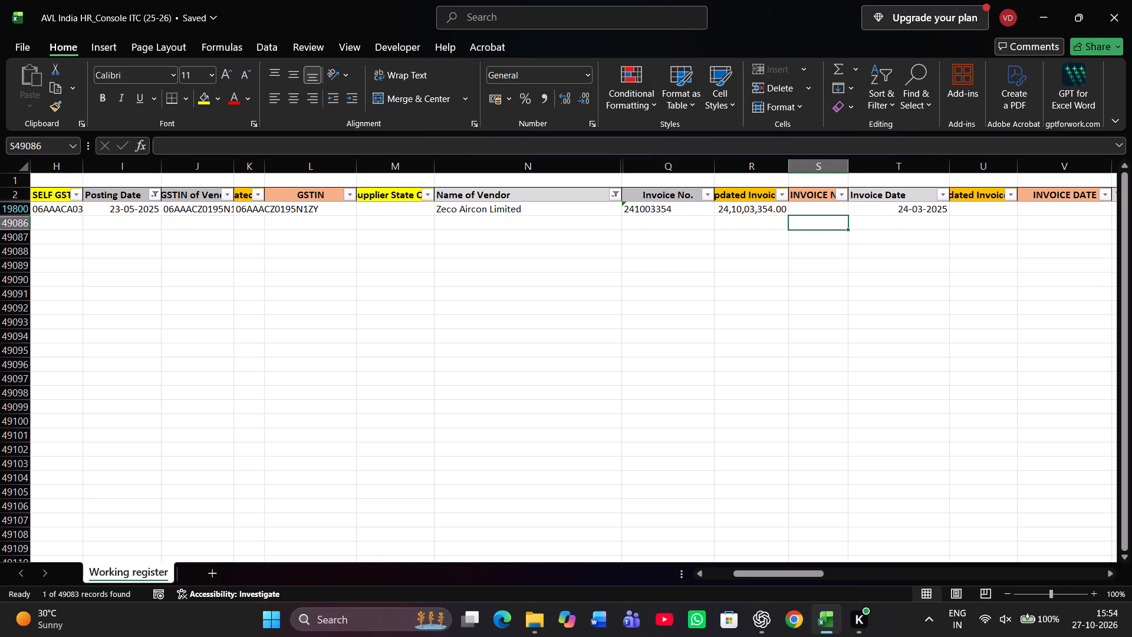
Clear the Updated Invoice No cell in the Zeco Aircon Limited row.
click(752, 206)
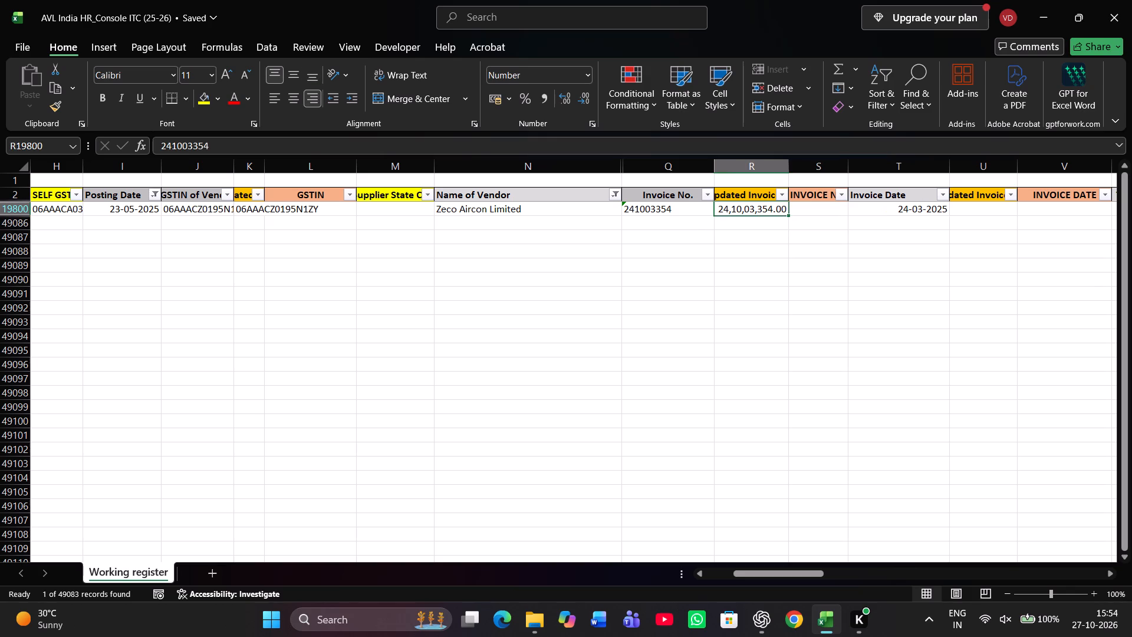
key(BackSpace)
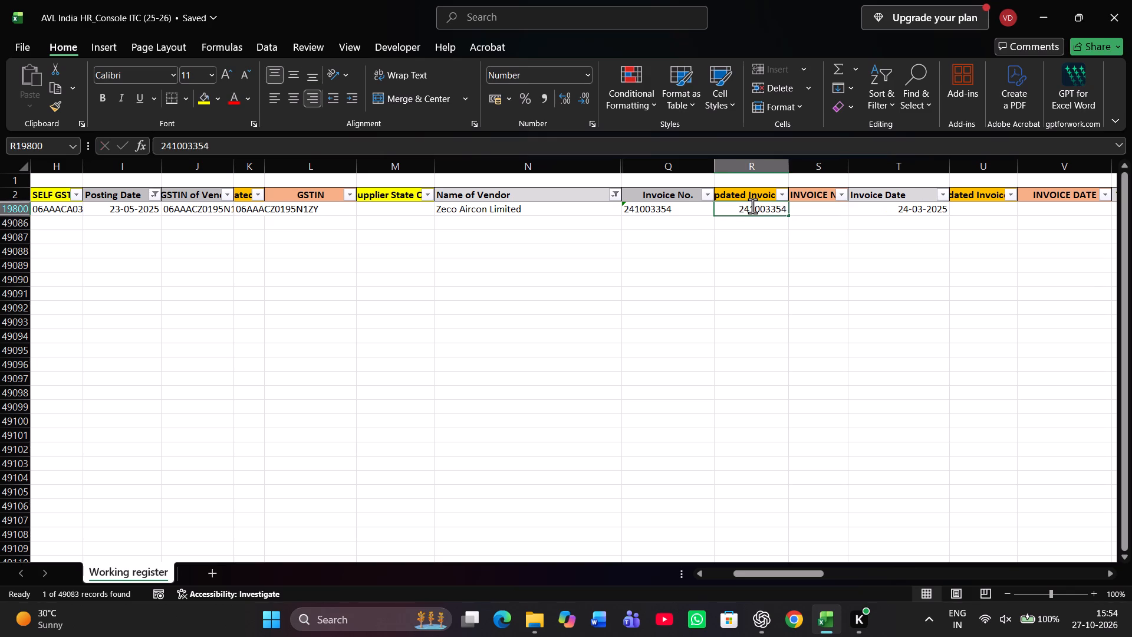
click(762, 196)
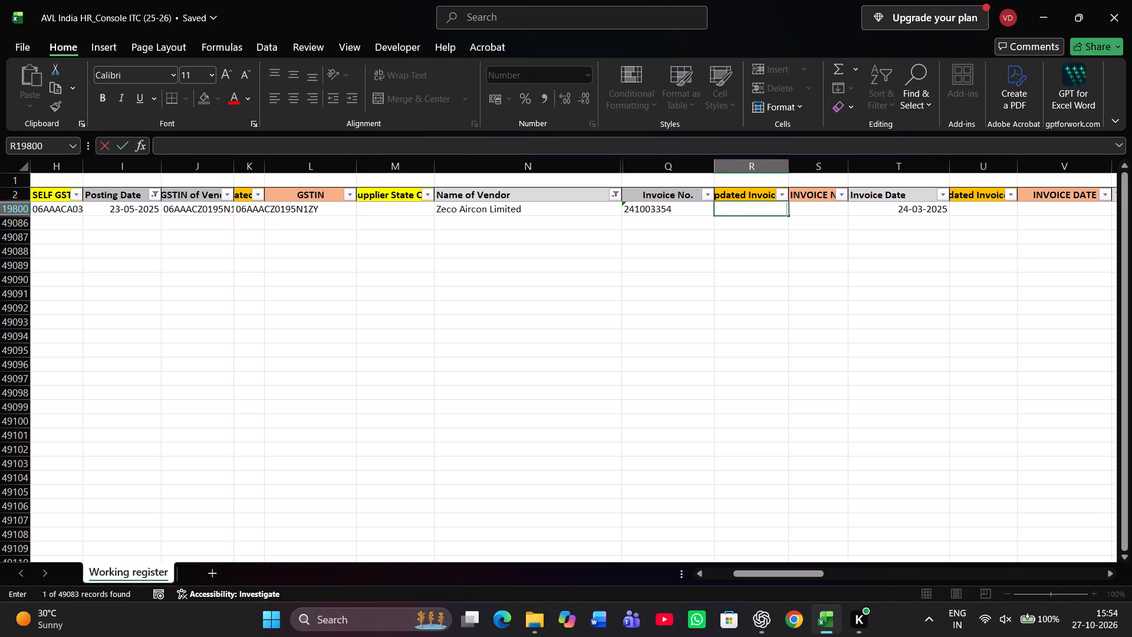
Enter the invoice number, beginning with 24100, in the Updated Invoice No cell of the Zeco Aircon Limited row.
click(740, 209)
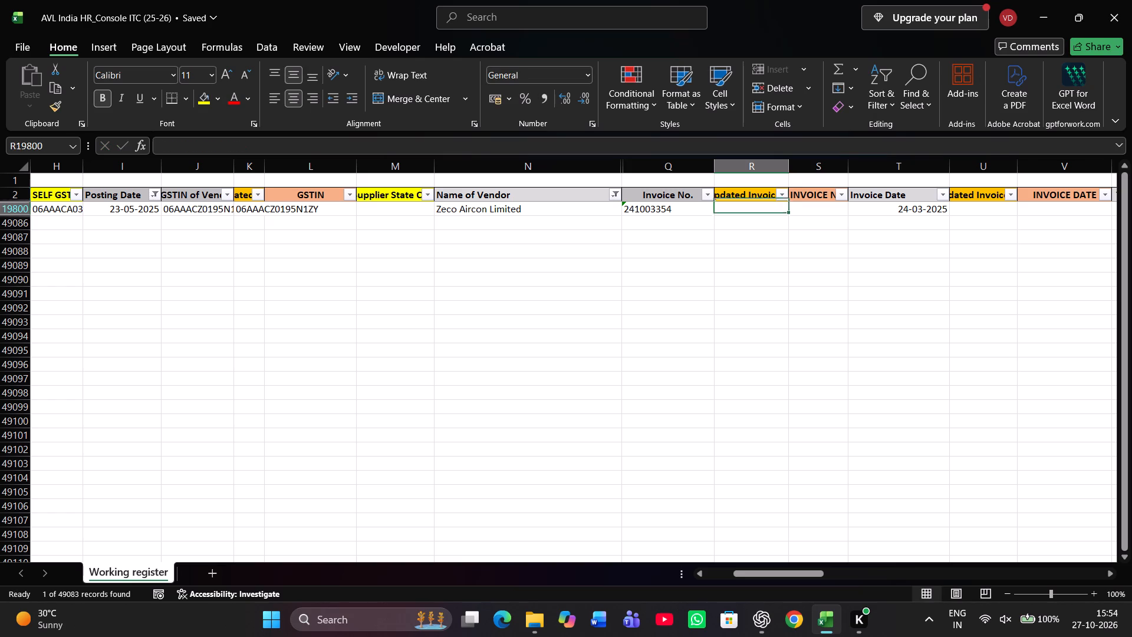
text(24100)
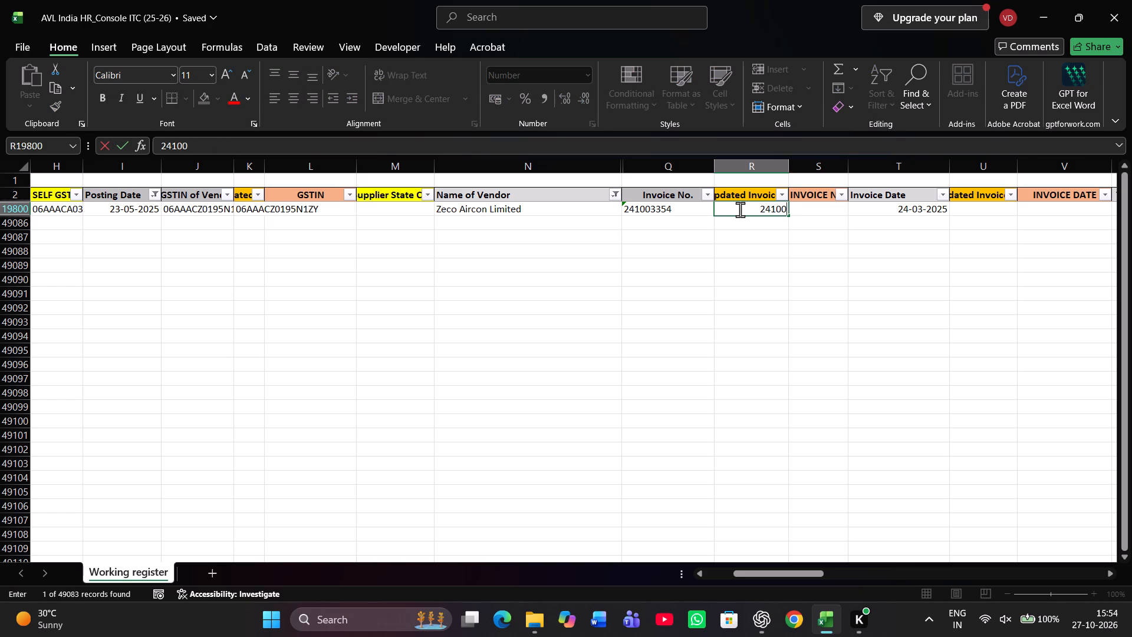
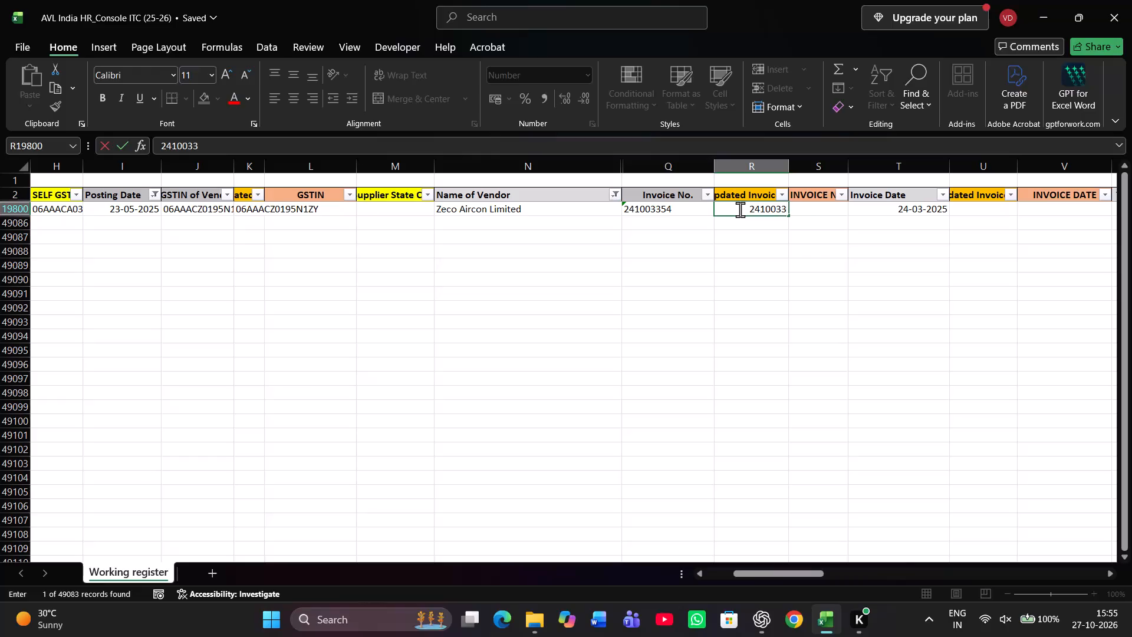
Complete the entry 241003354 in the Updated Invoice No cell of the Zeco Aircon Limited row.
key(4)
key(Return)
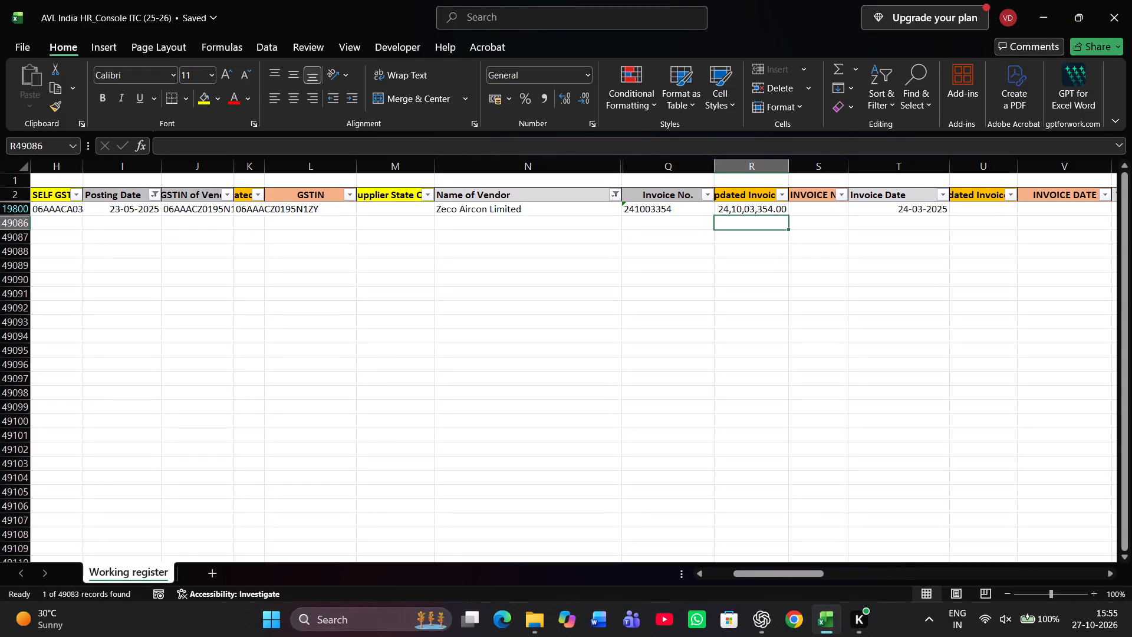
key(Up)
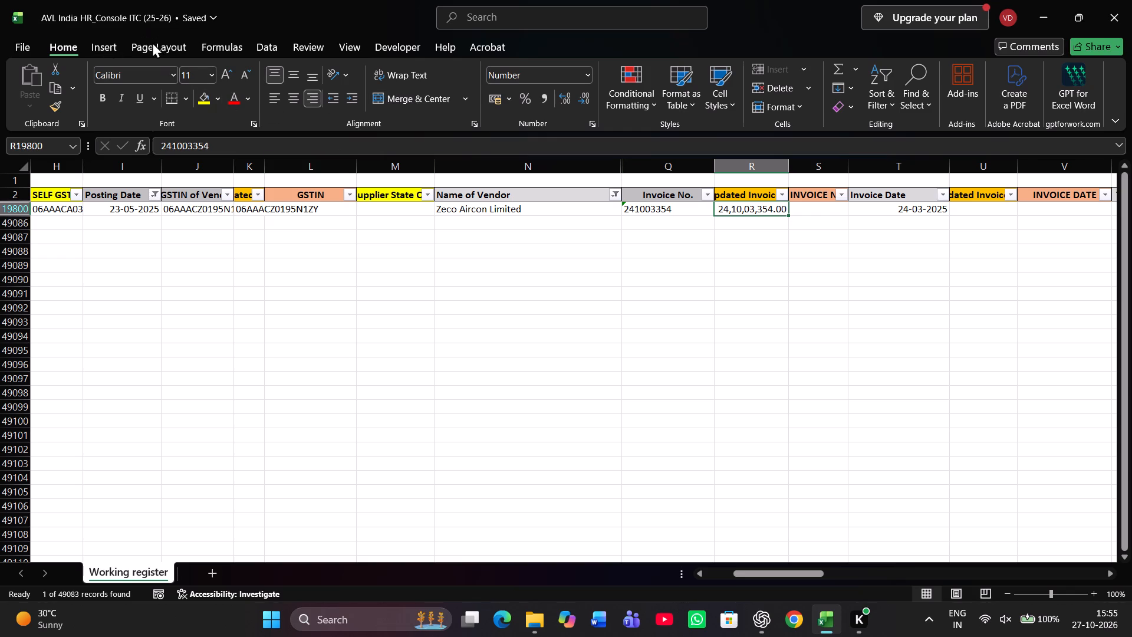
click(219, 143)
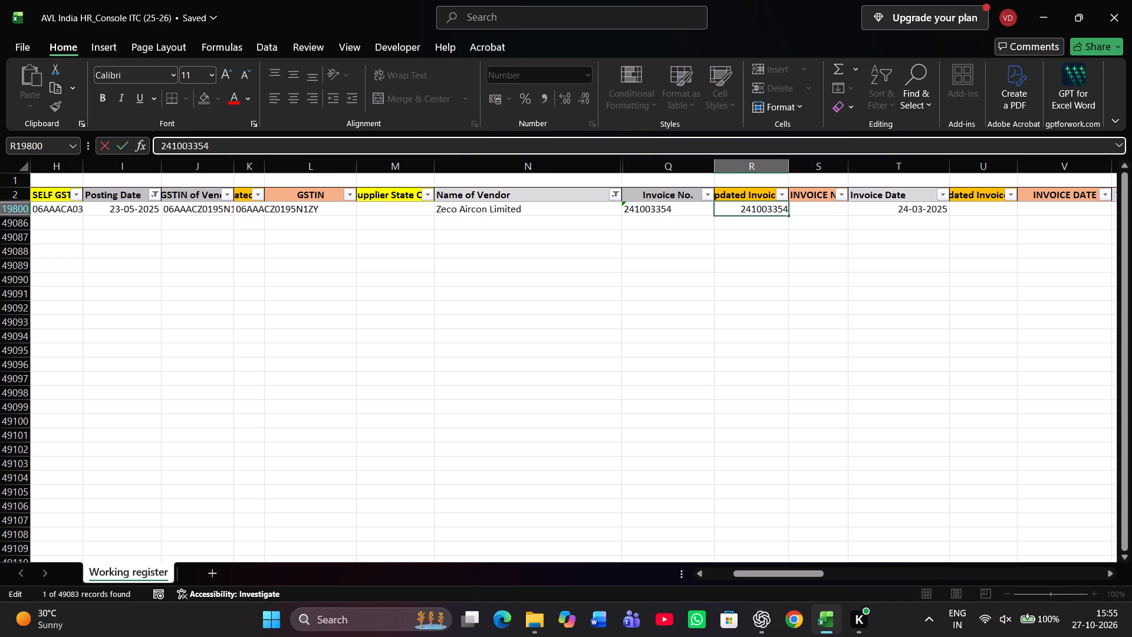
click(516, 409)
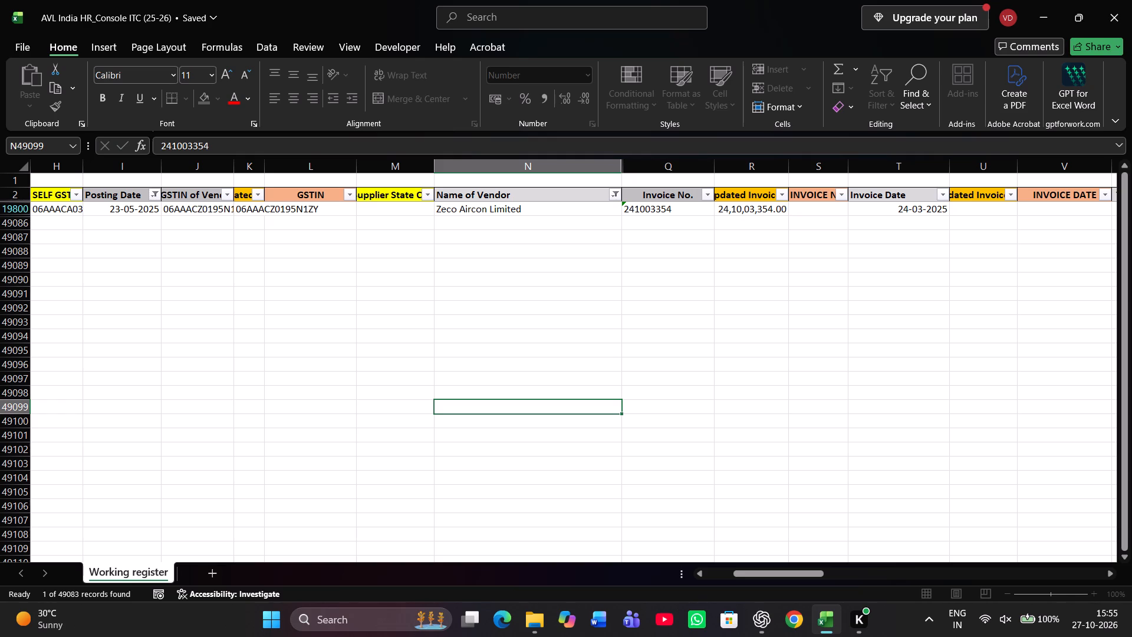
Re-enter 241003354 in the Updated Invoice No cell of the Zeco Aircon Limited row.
click(746, 214)
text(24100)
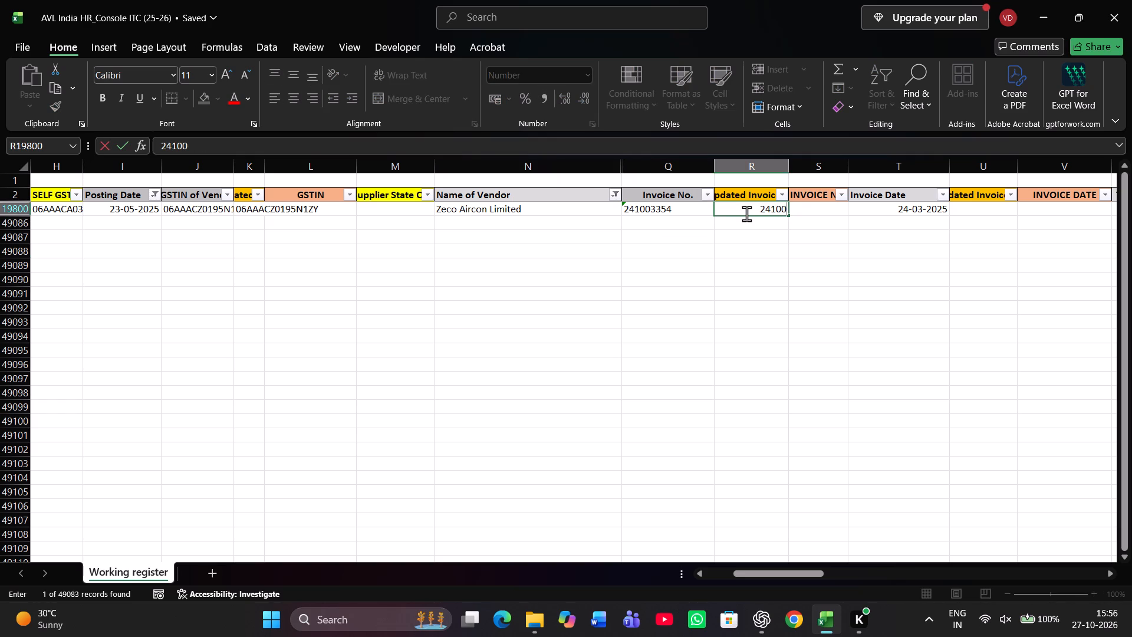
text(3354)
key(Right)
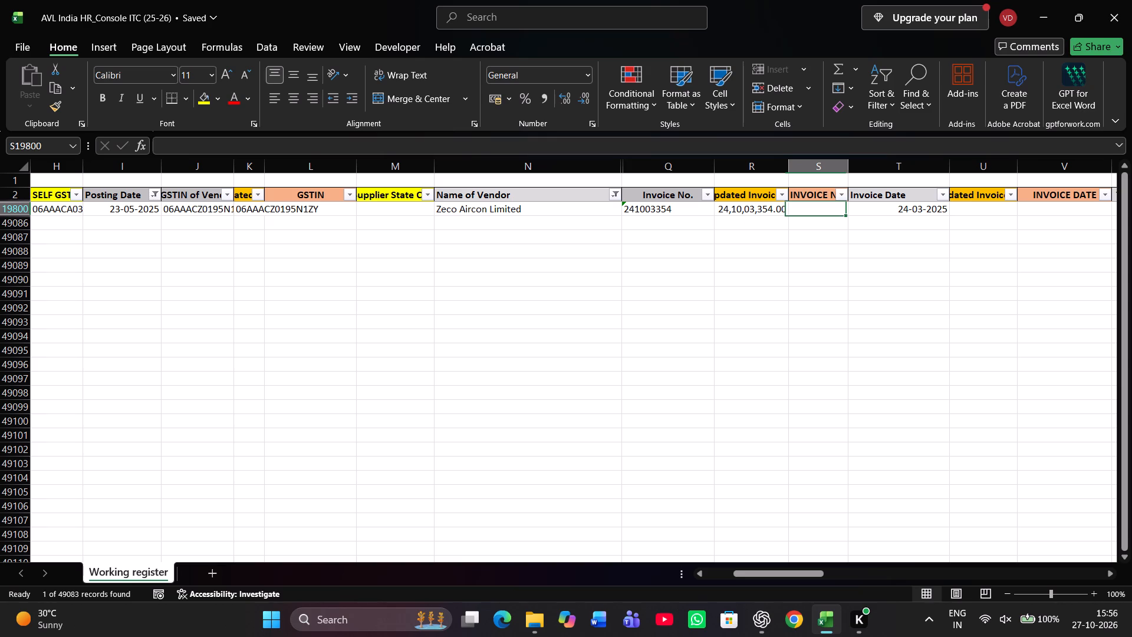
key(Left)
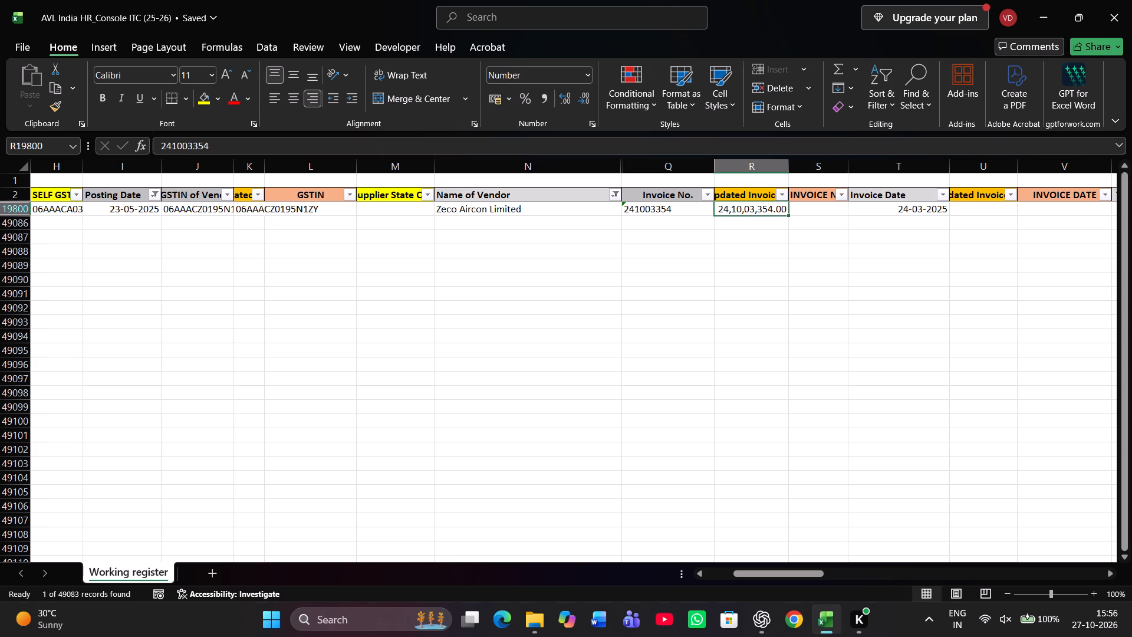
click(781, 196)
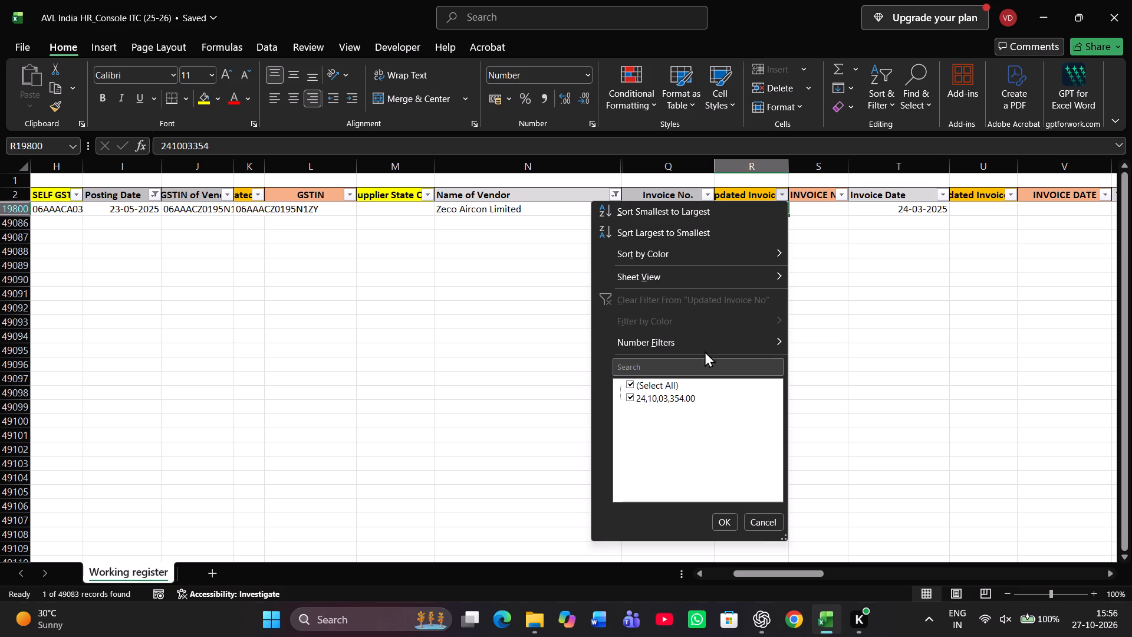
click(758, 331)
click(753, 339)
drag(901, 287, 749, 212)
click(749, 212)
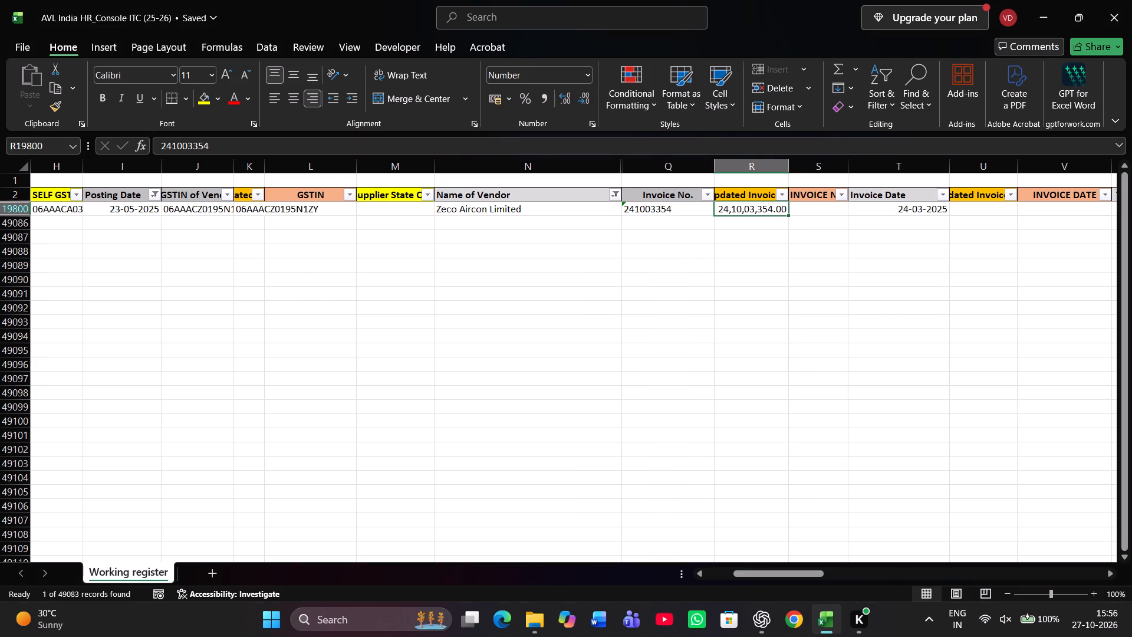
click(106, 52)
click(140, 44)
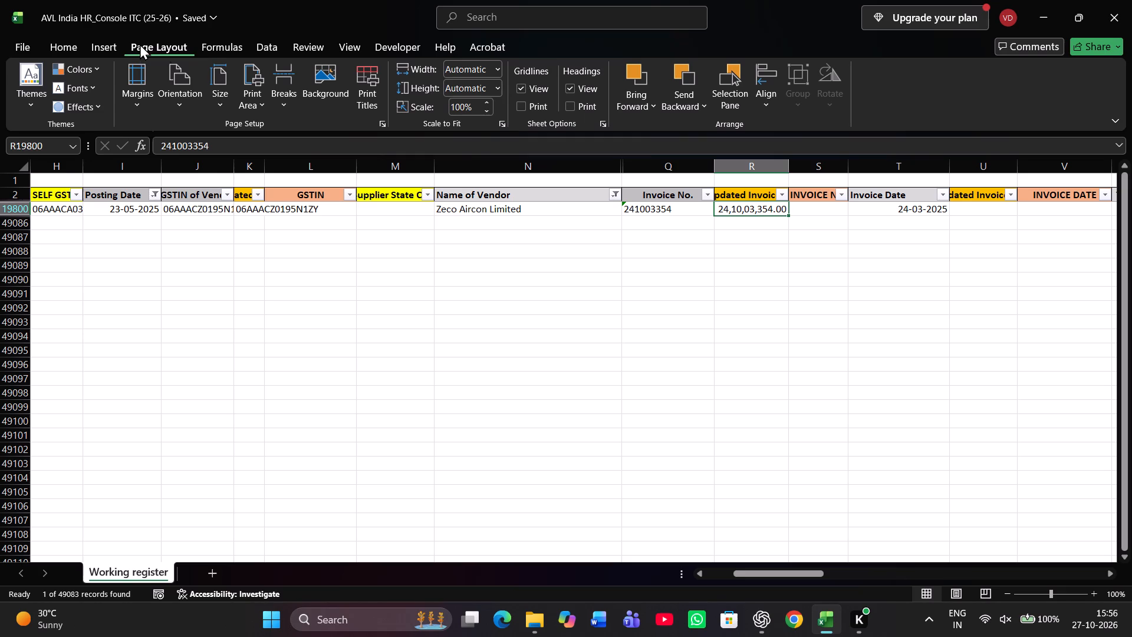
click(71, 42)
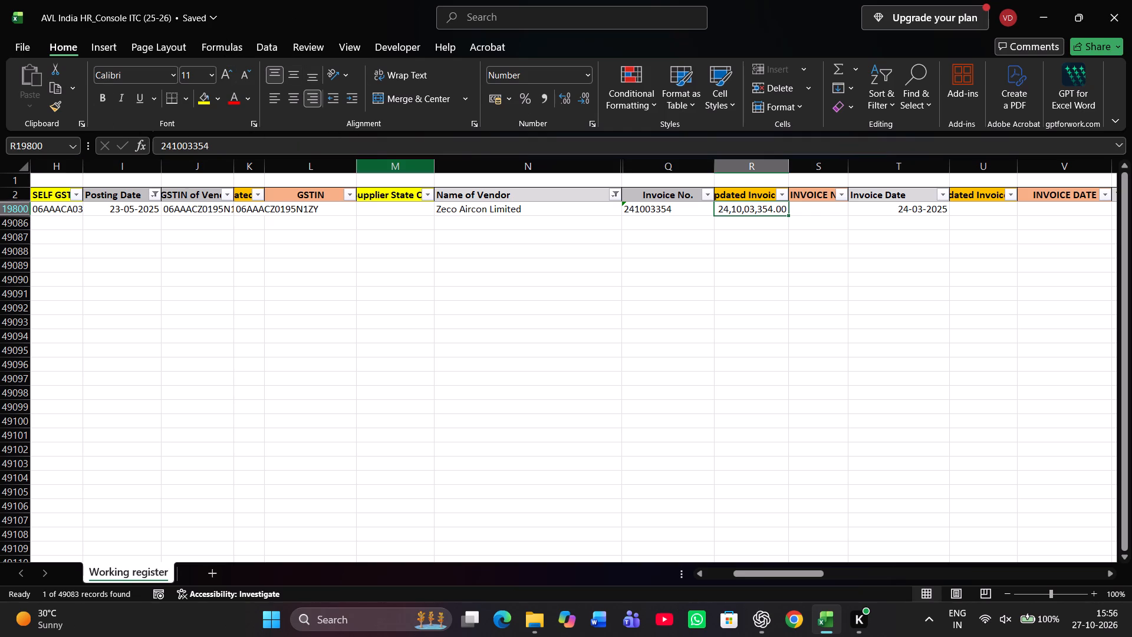
Format the Zeco Aircon Limited row's Updated Invoice No cell as a number with 0 decimal places and no thousands separator.
right_click(767, 214)
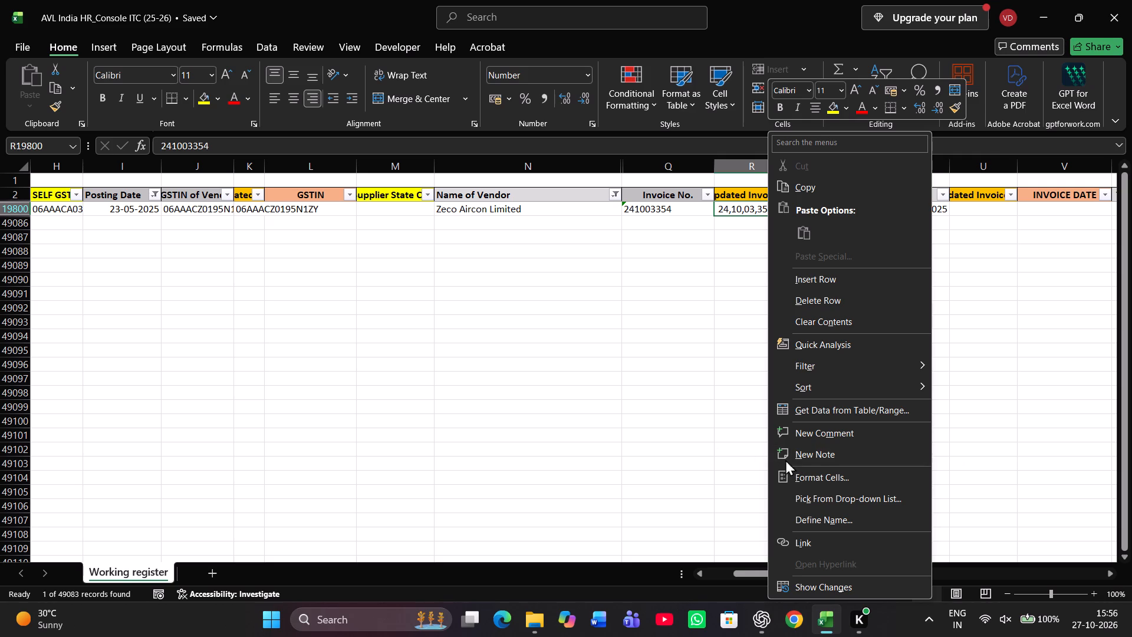
click(833, 477)
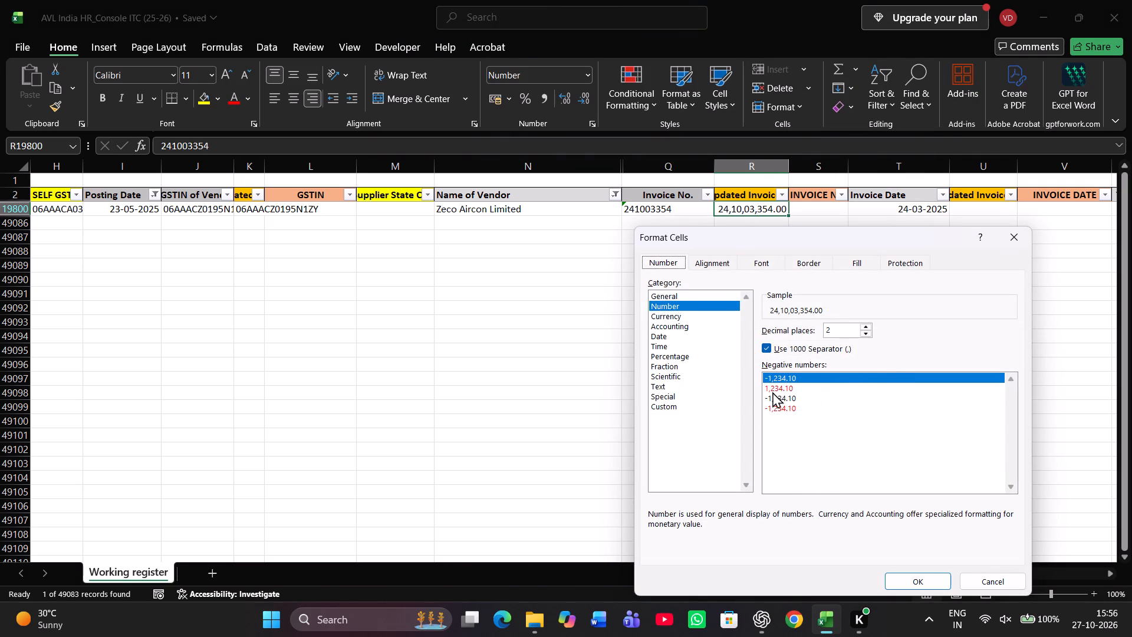
click(690, 304)
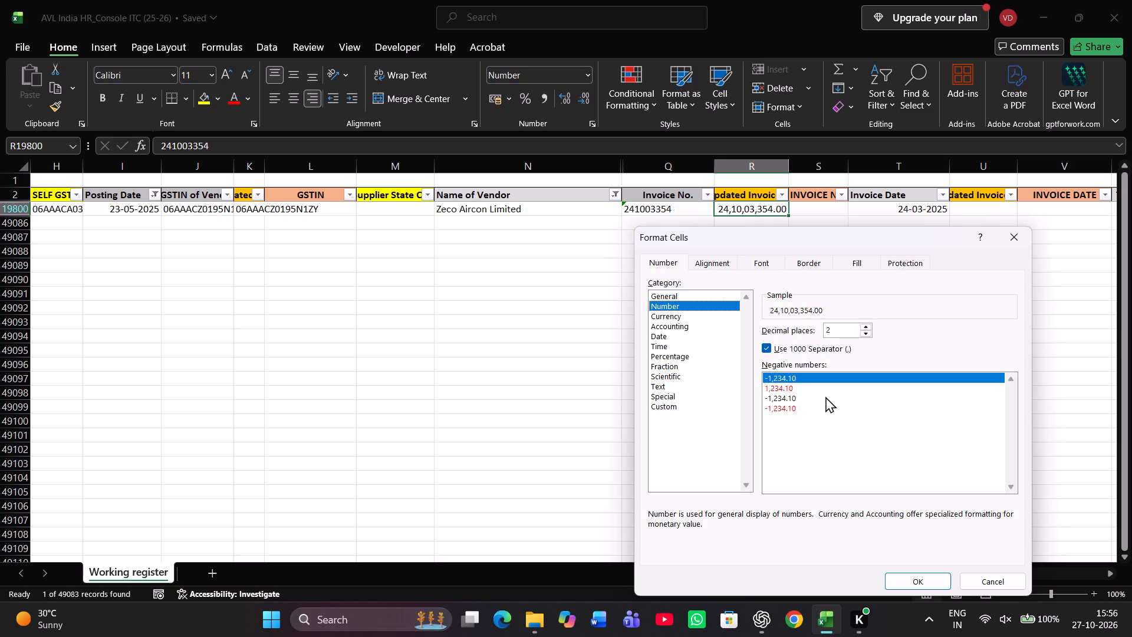
click(801, 376)
scroll(819, 412, down, 1)
scroll(819, 412, up, 1)
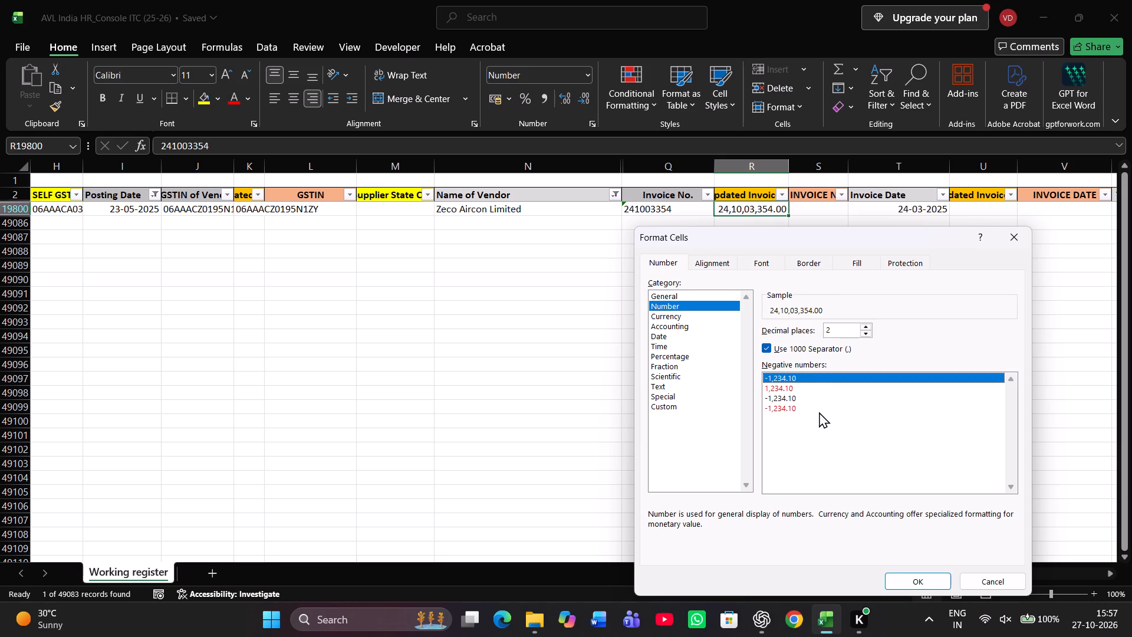
scroll(819, 412, up, 1)
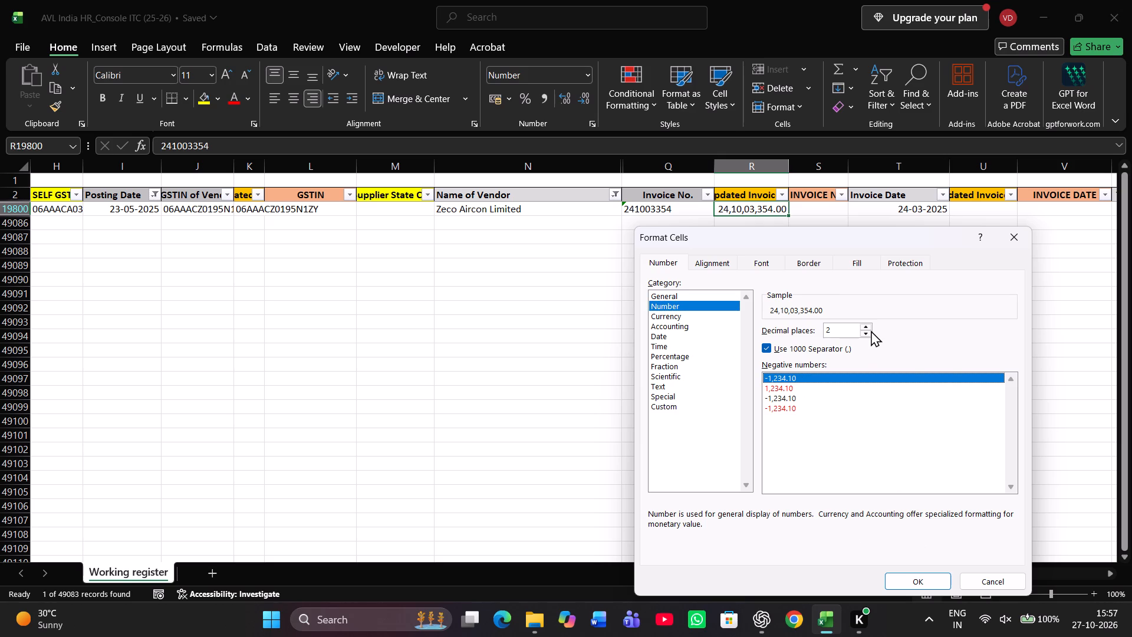
double_click(864, 326)
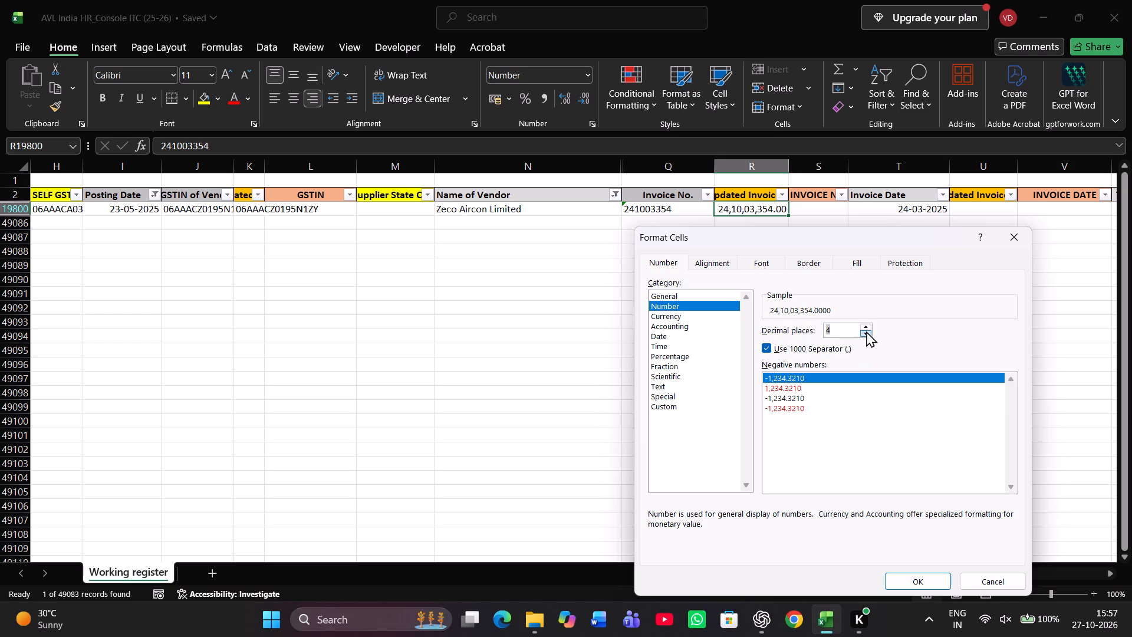
double_click(867, 337)
double_click(866, 334)
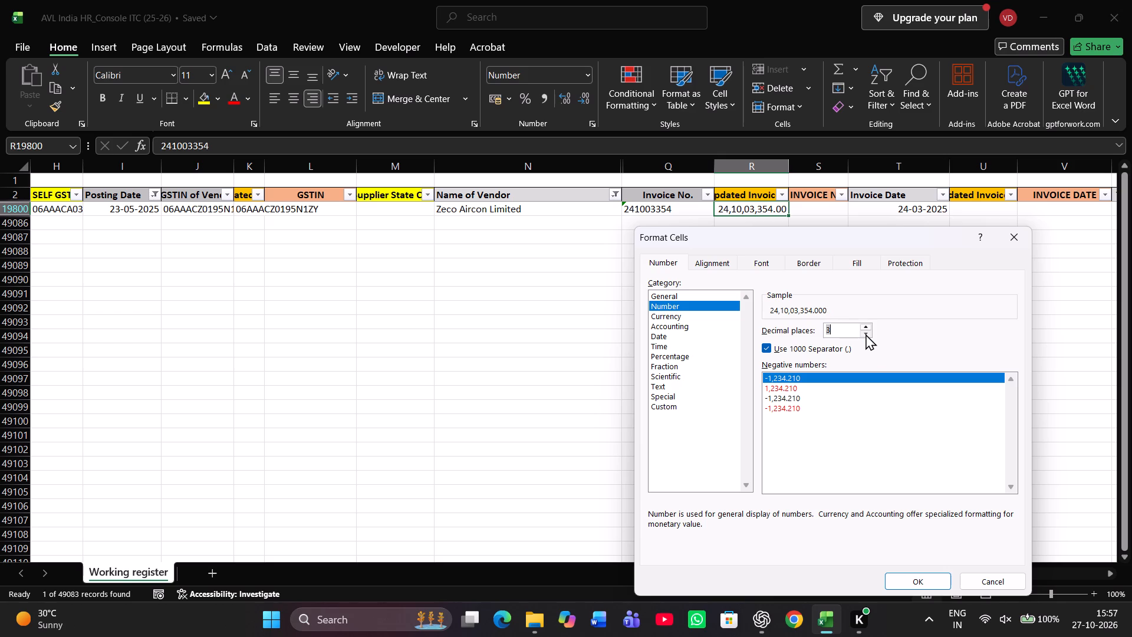
click(866, 334)
click(866, 334)
click(768, 346)
click(936, 589)
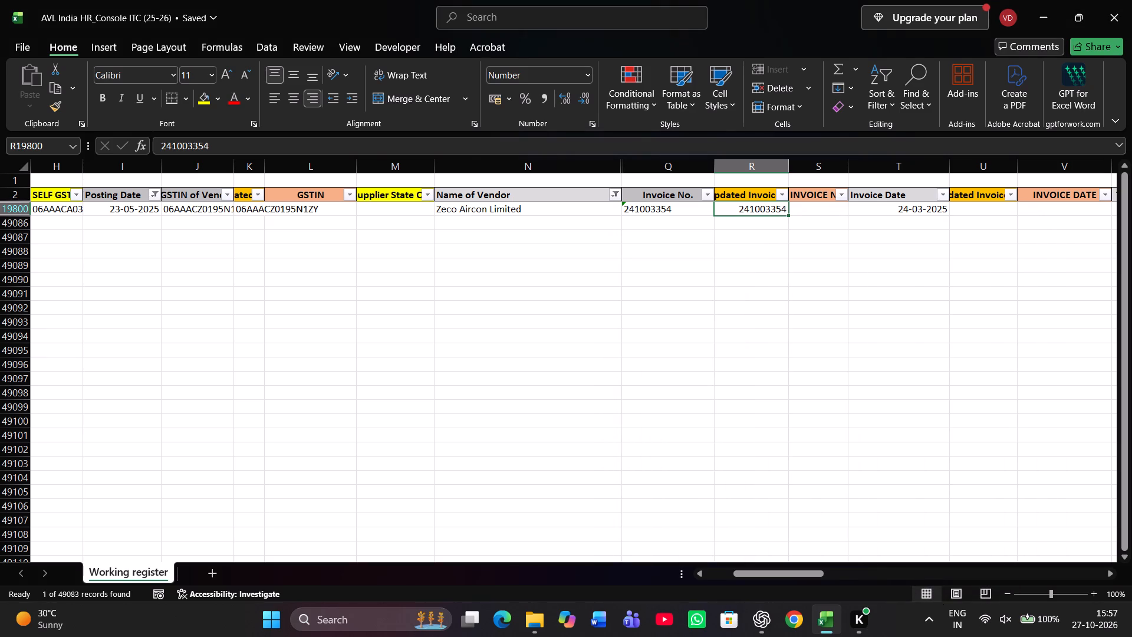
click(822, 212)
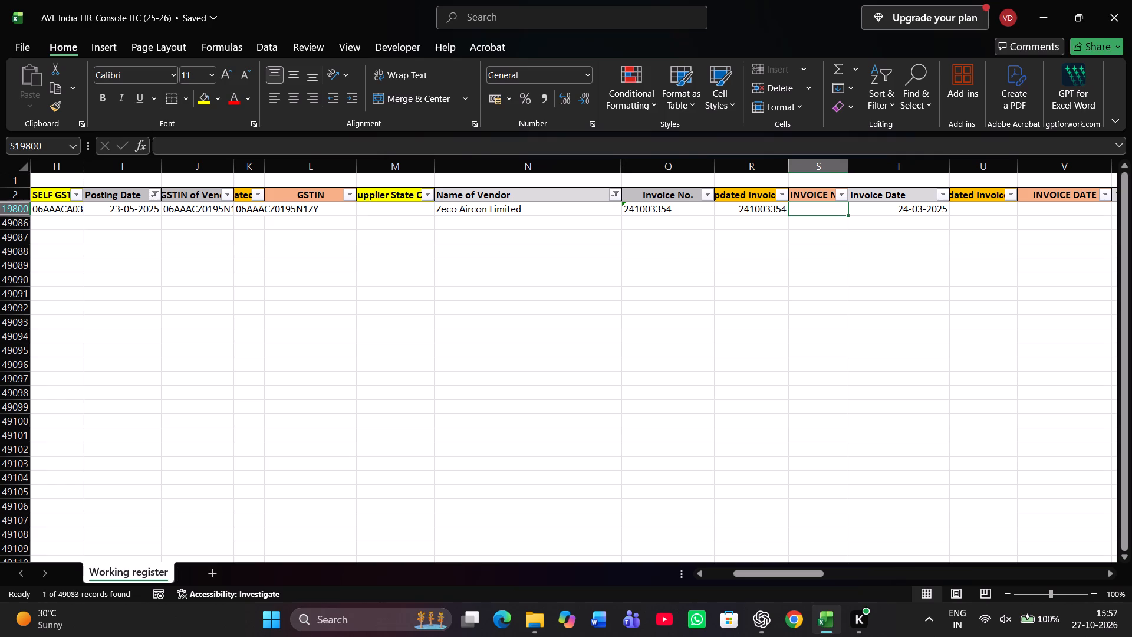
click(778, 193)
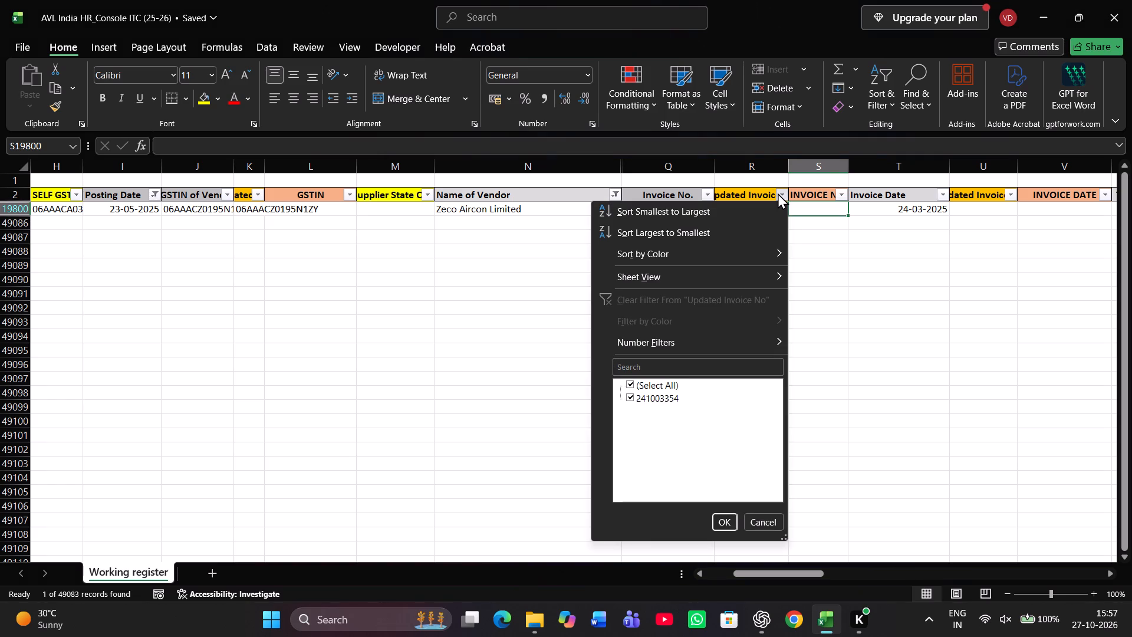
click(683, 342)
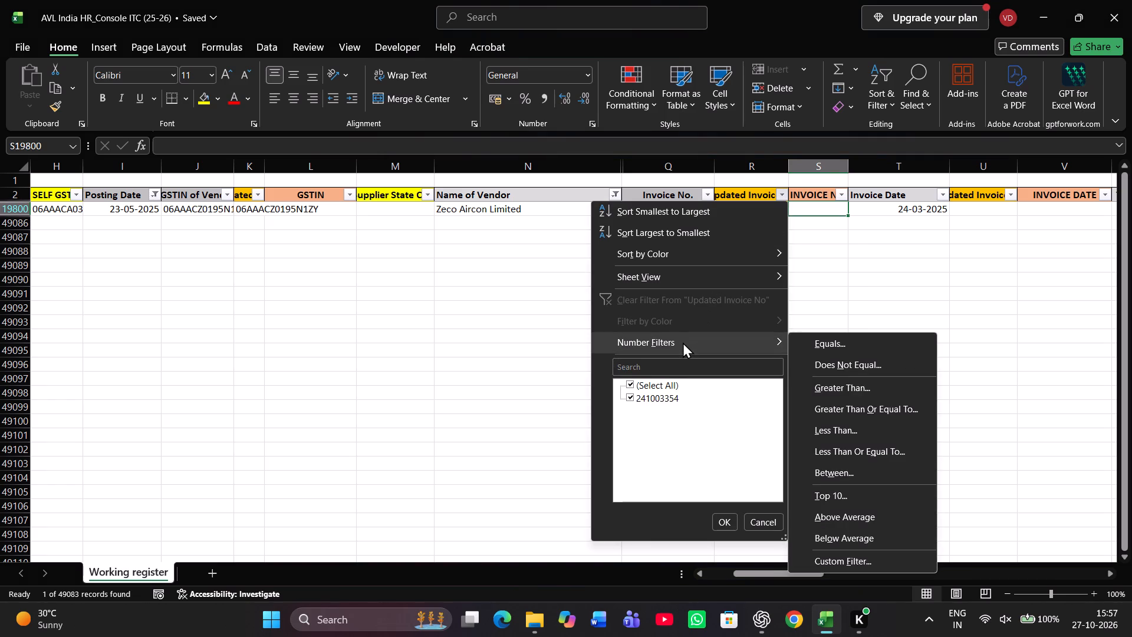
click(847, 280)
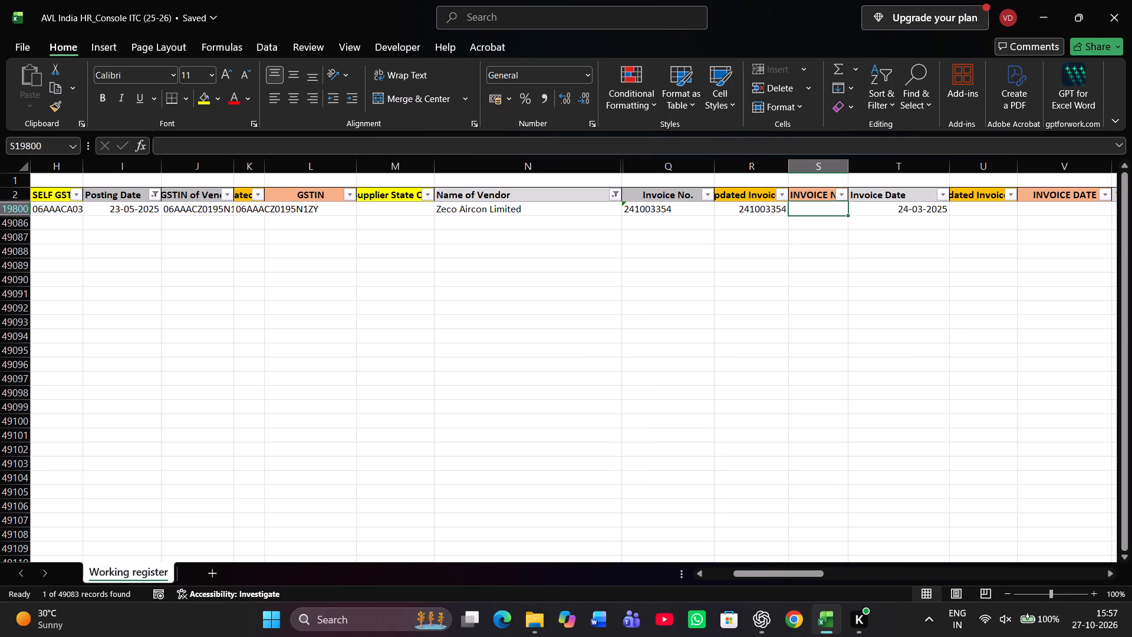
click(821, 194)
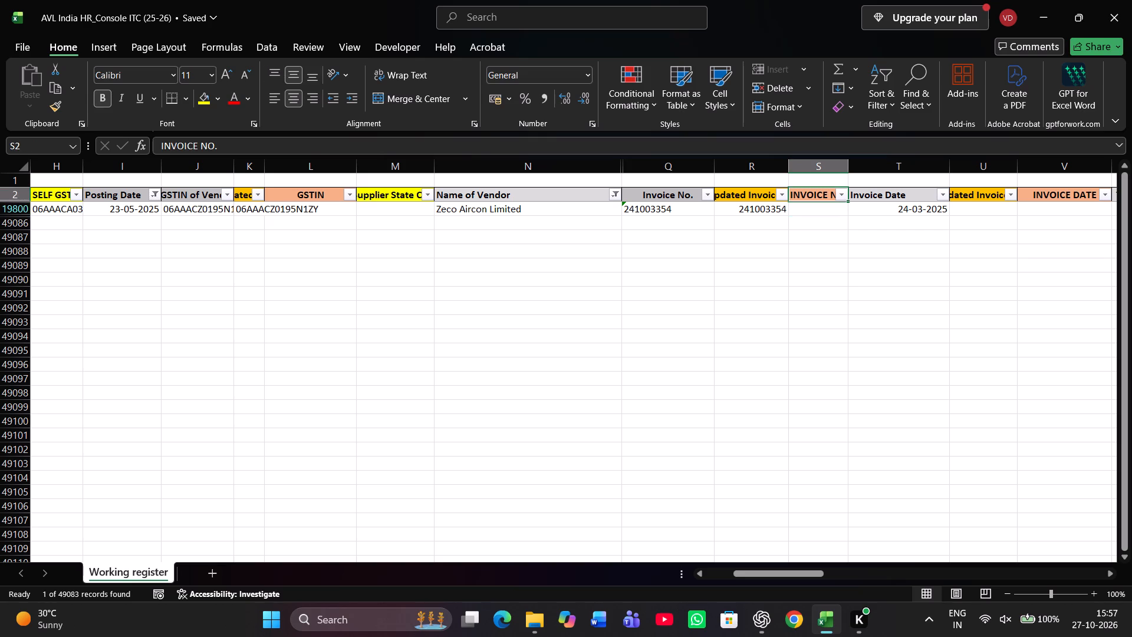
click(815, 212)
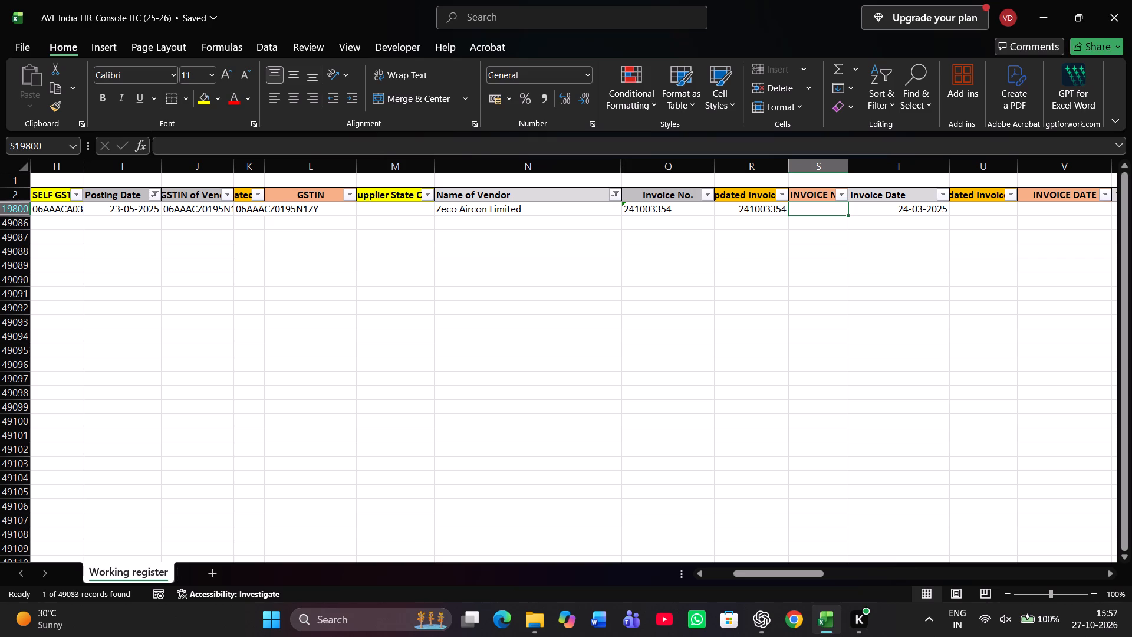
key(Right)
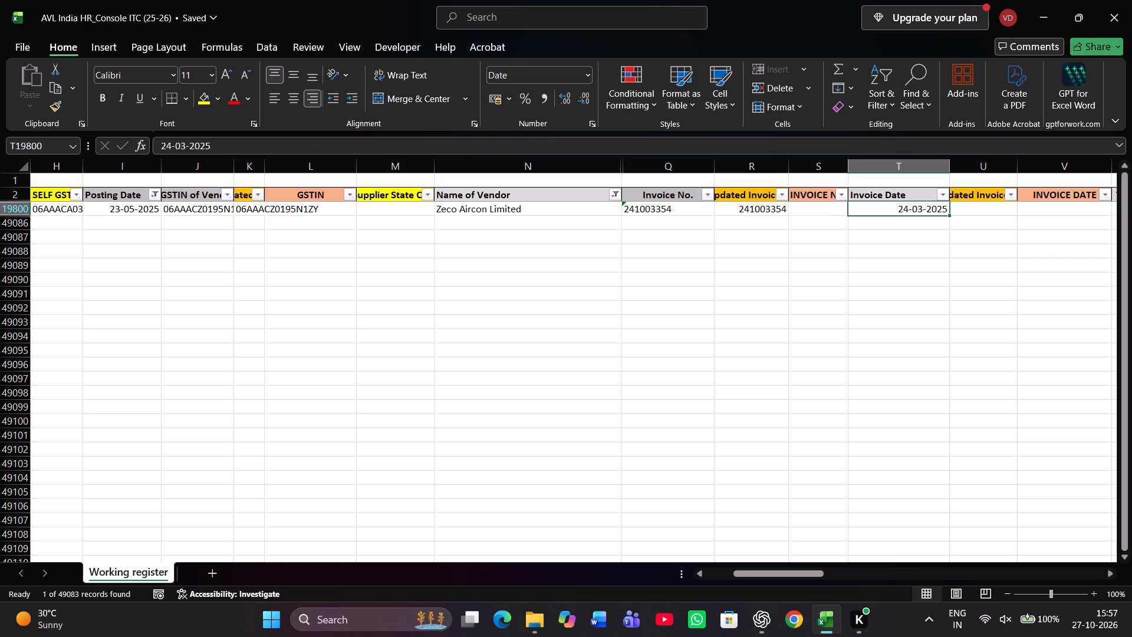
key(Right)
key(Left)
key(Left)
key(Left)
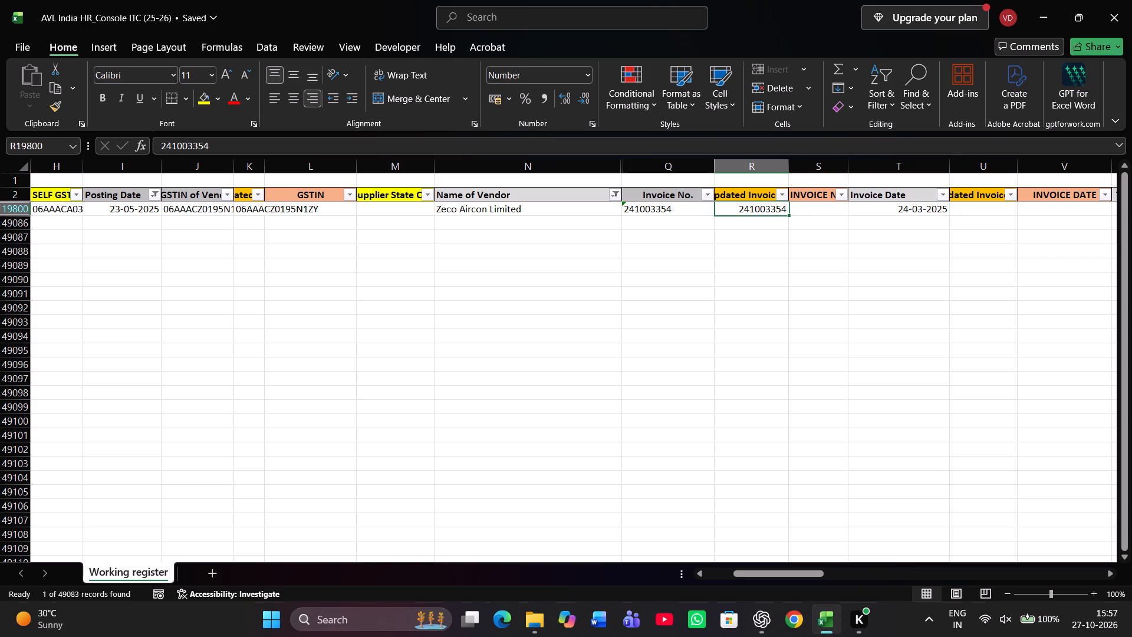
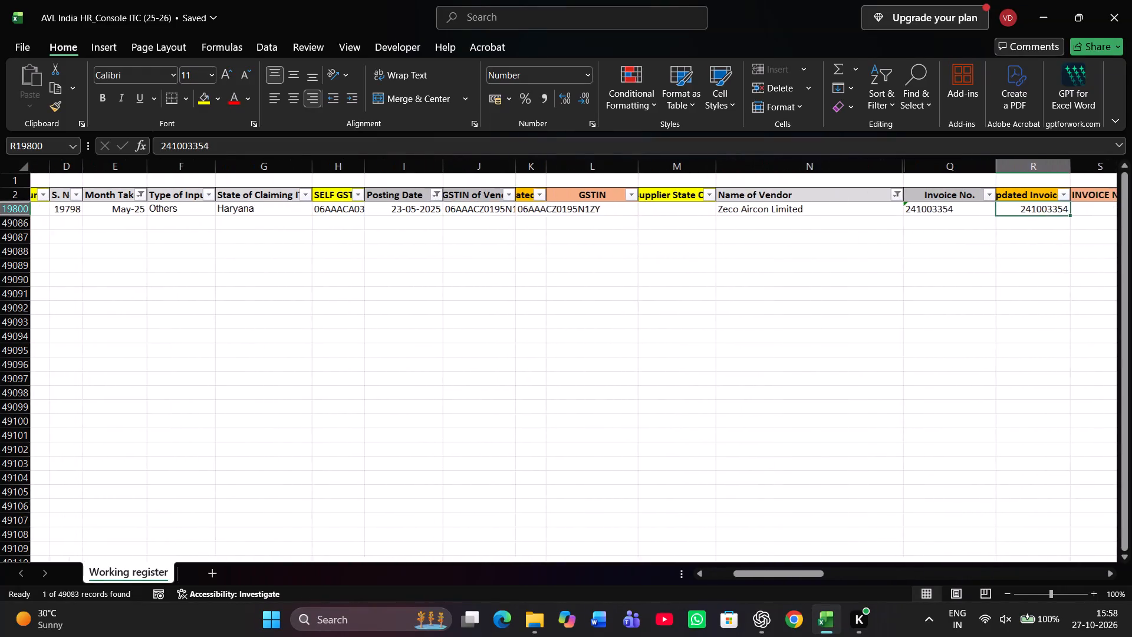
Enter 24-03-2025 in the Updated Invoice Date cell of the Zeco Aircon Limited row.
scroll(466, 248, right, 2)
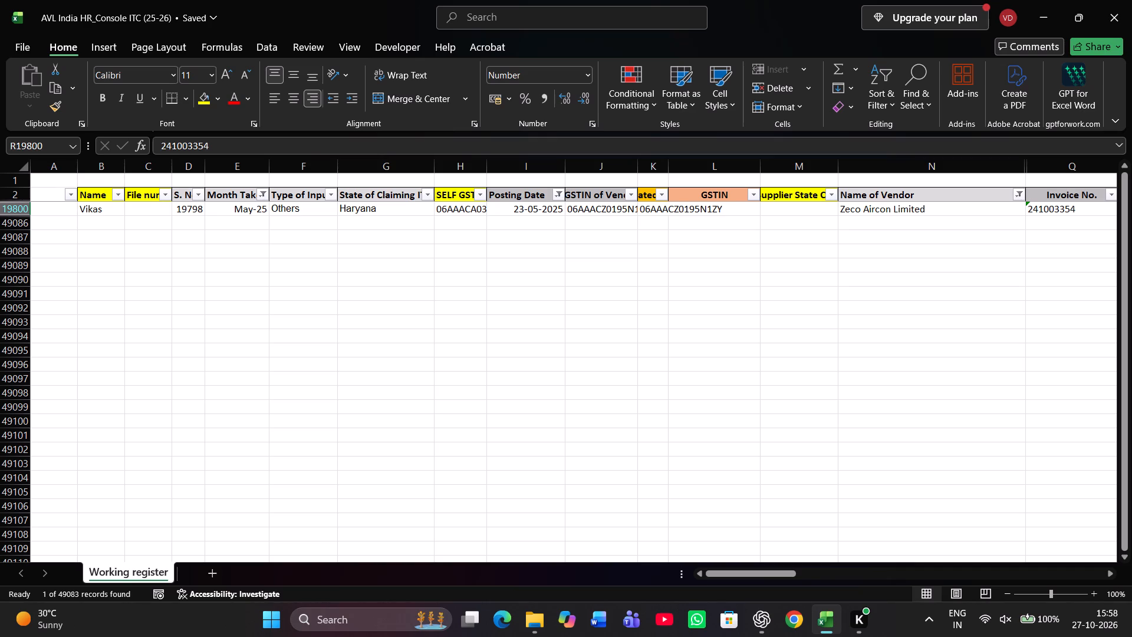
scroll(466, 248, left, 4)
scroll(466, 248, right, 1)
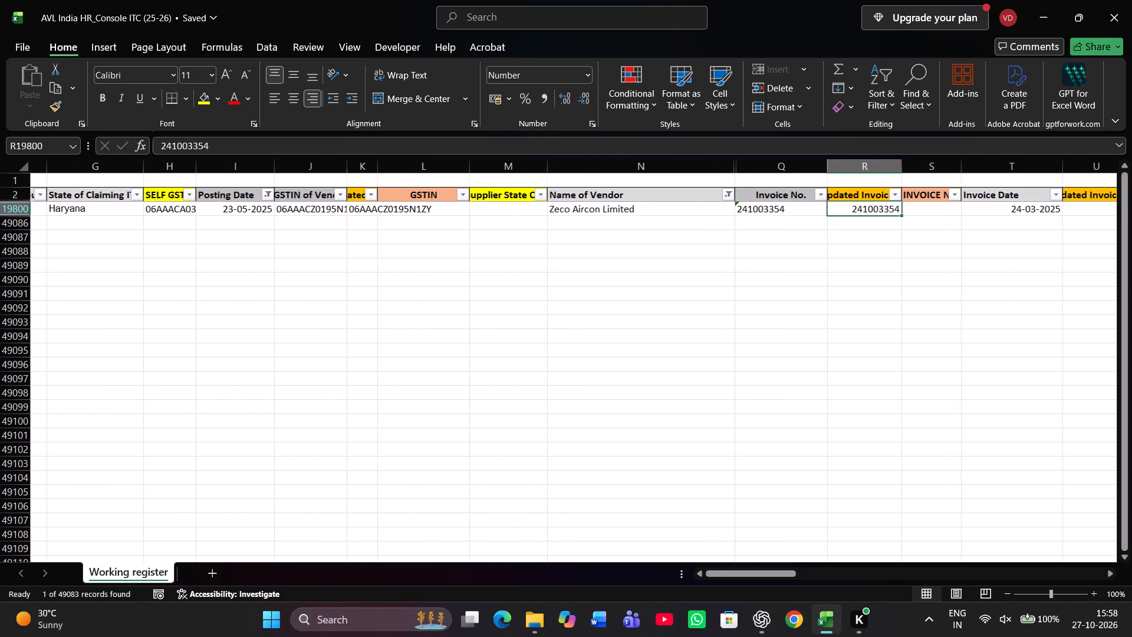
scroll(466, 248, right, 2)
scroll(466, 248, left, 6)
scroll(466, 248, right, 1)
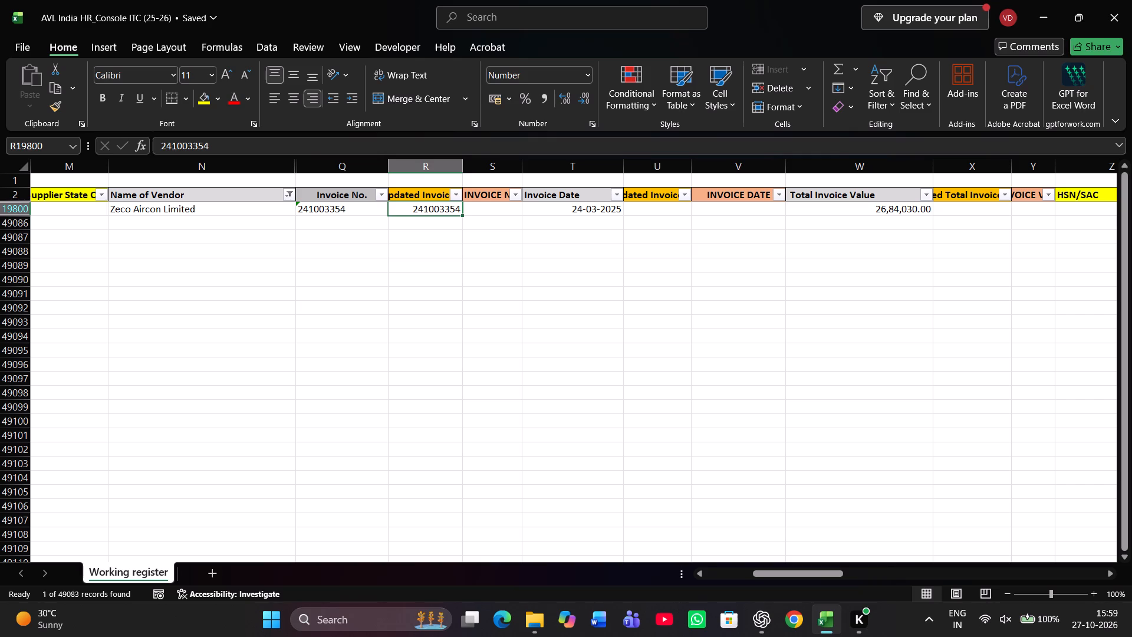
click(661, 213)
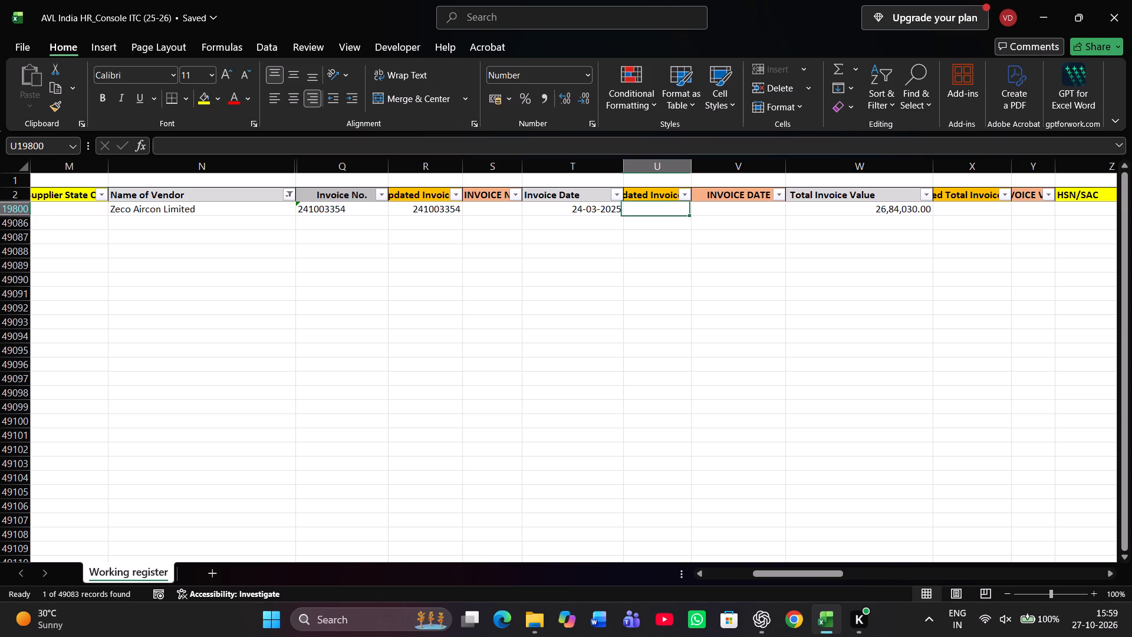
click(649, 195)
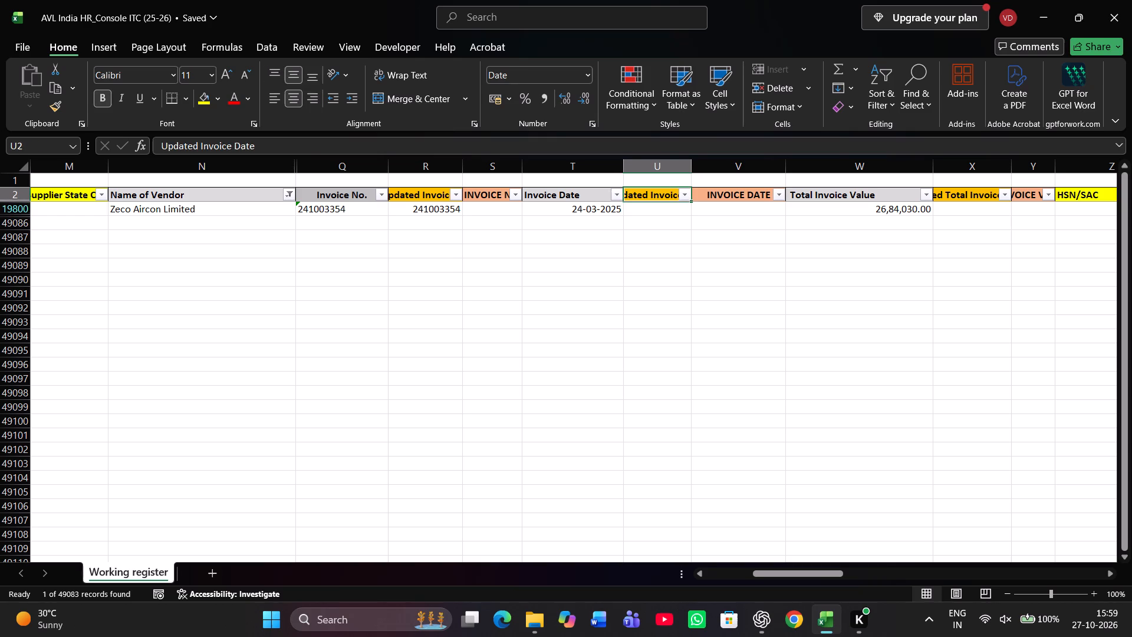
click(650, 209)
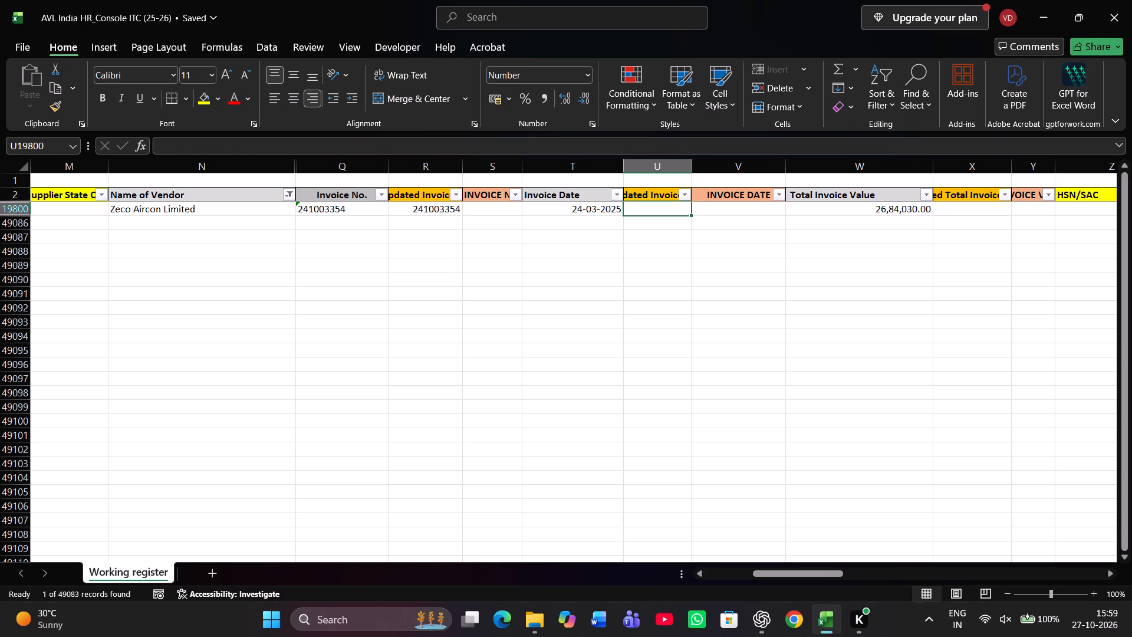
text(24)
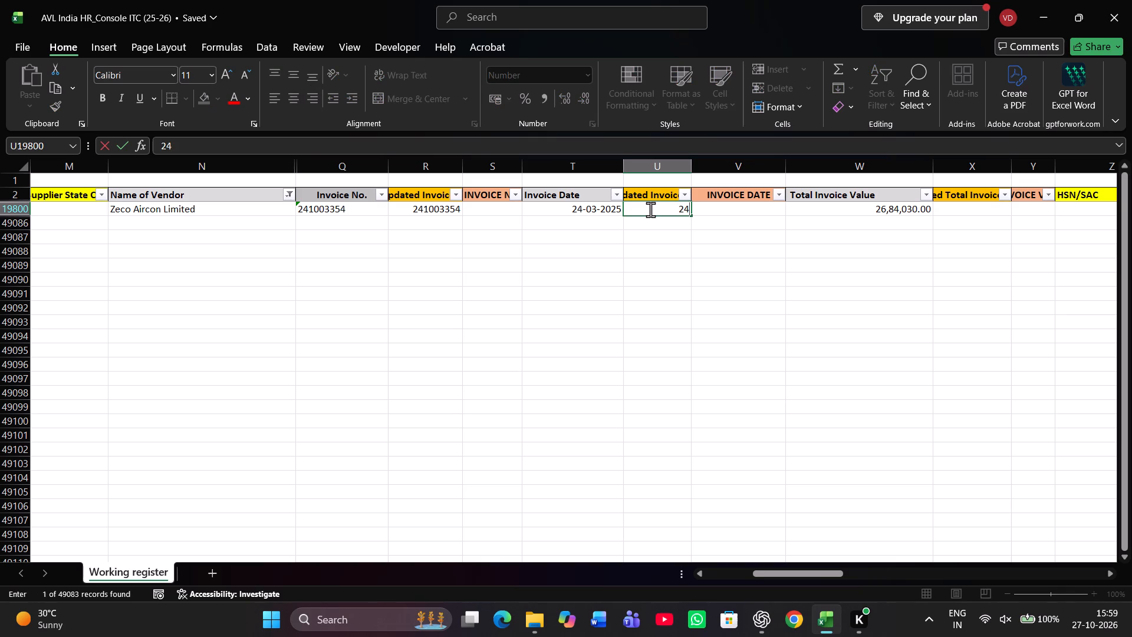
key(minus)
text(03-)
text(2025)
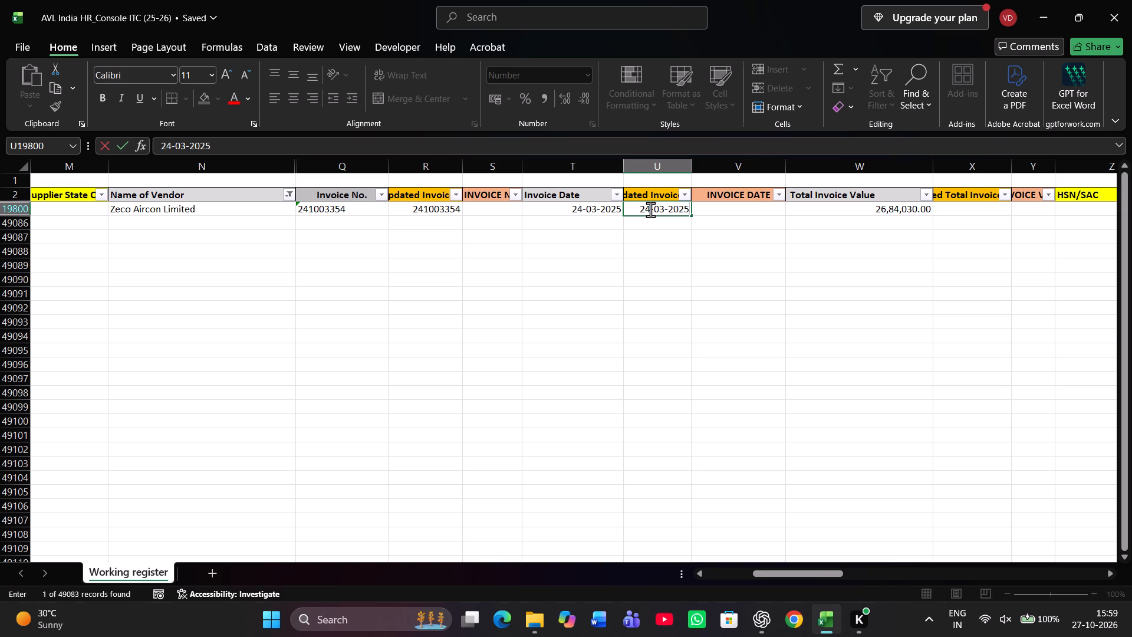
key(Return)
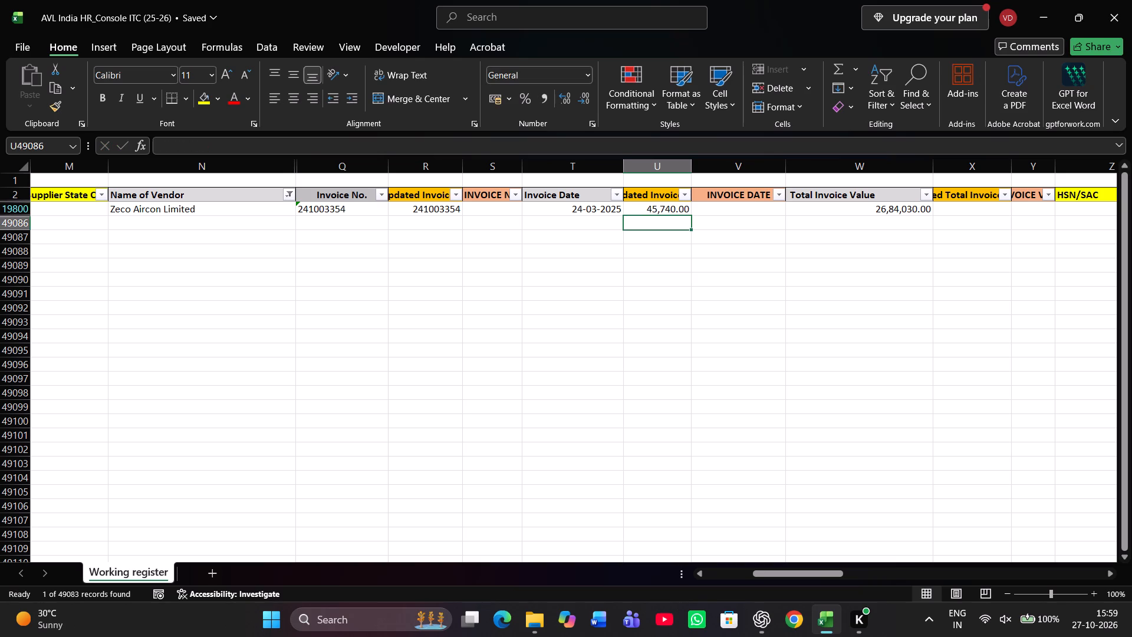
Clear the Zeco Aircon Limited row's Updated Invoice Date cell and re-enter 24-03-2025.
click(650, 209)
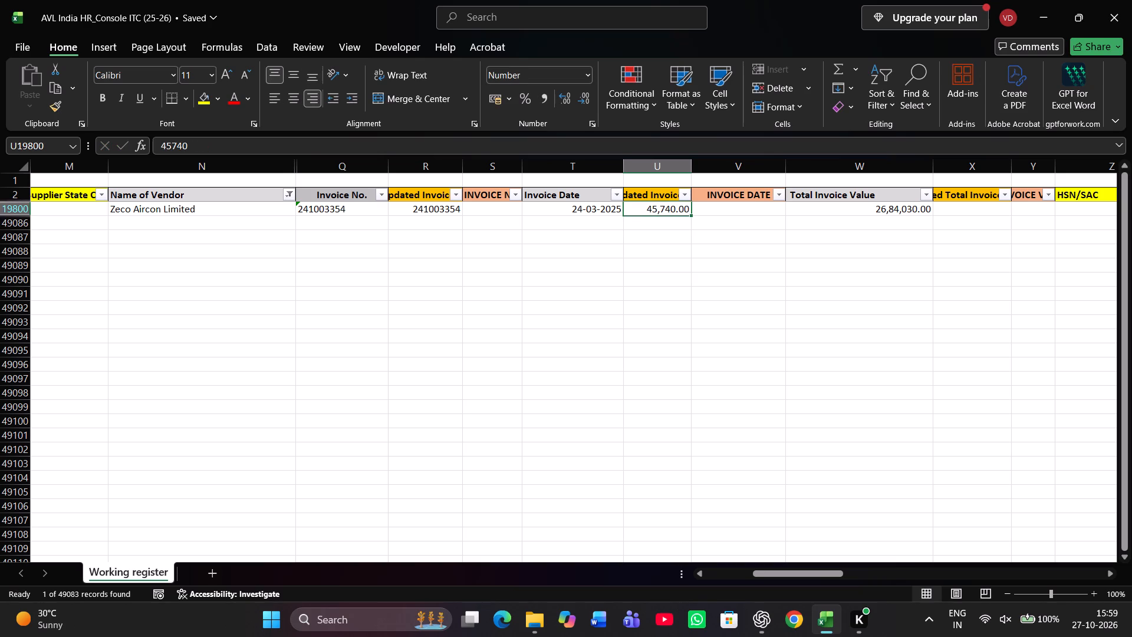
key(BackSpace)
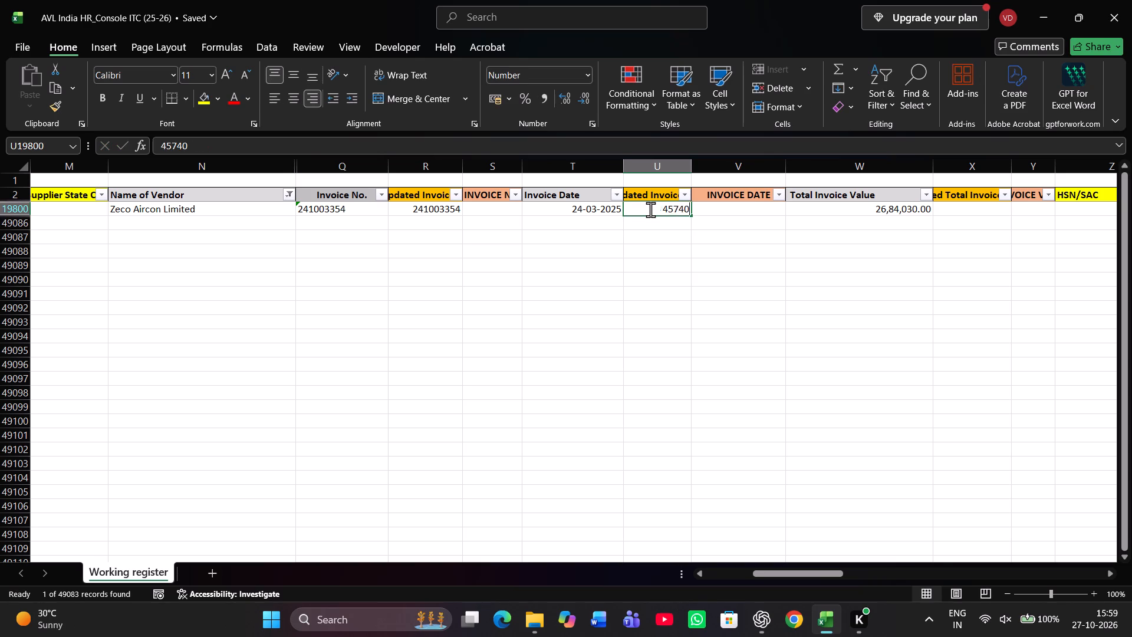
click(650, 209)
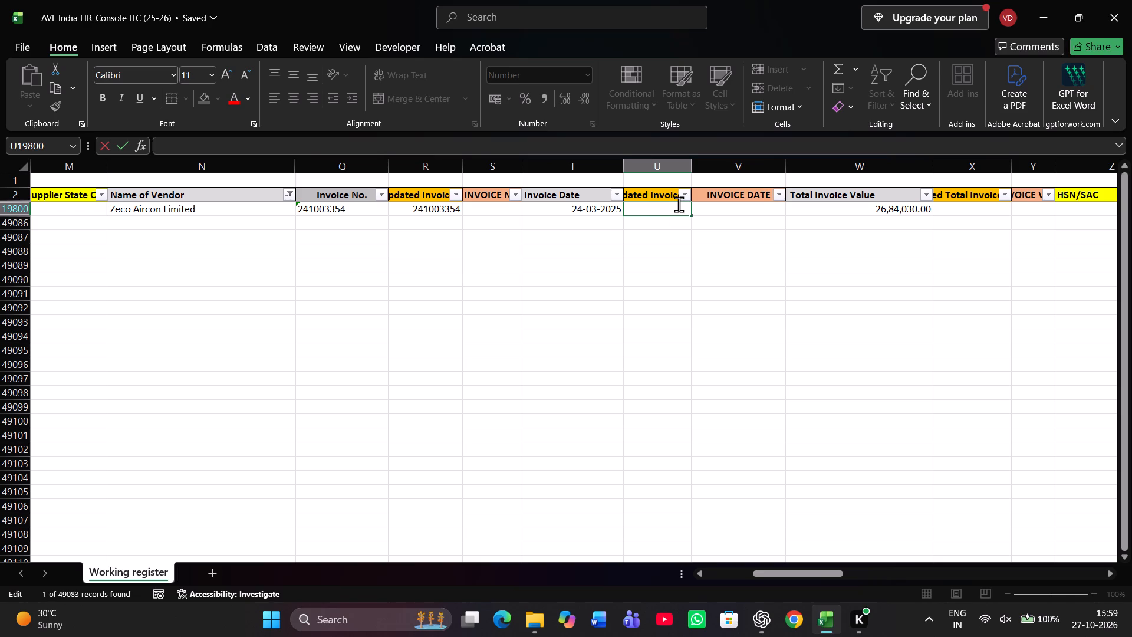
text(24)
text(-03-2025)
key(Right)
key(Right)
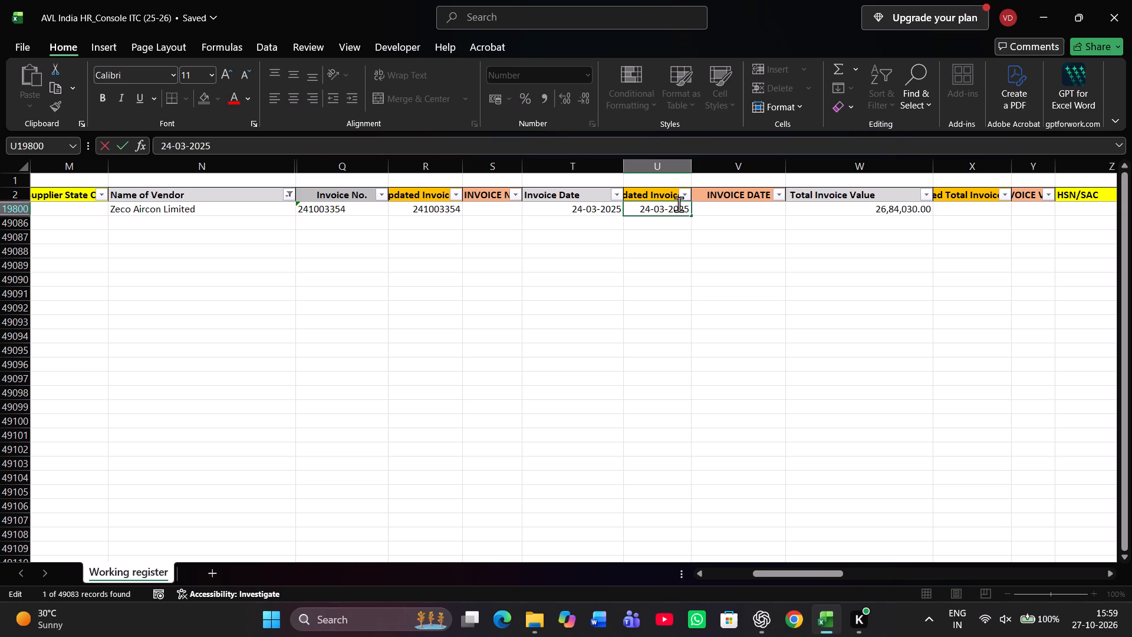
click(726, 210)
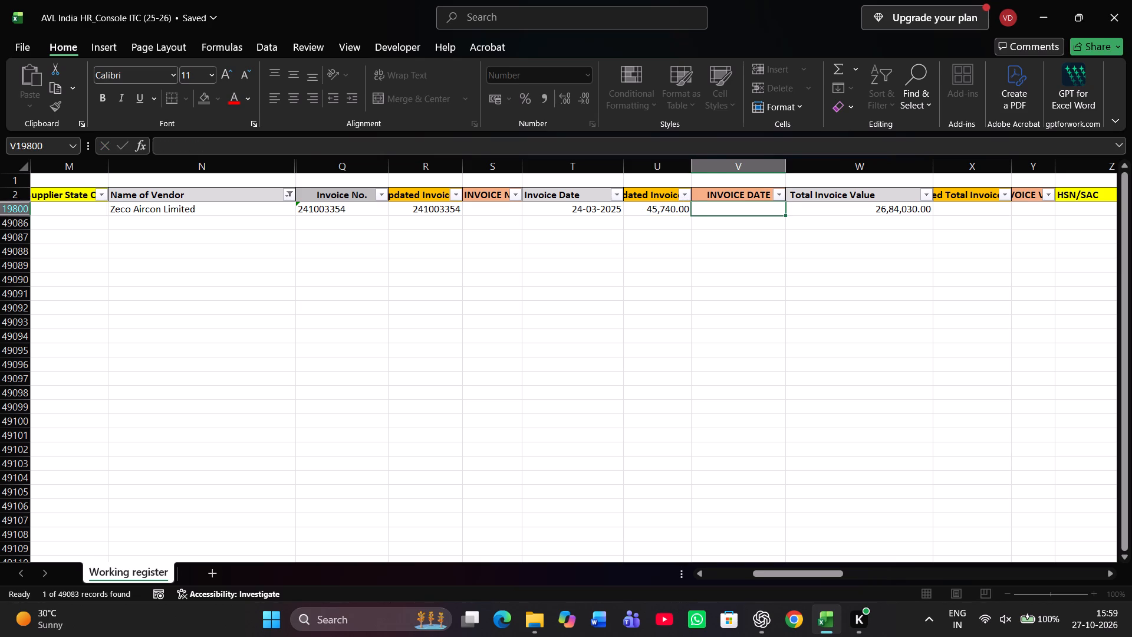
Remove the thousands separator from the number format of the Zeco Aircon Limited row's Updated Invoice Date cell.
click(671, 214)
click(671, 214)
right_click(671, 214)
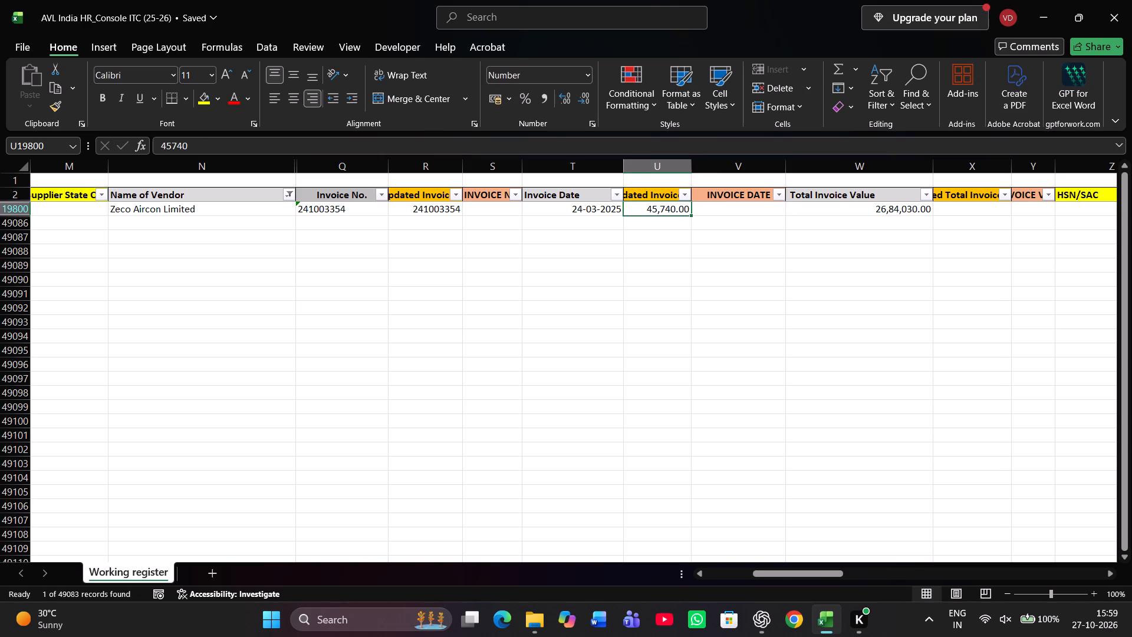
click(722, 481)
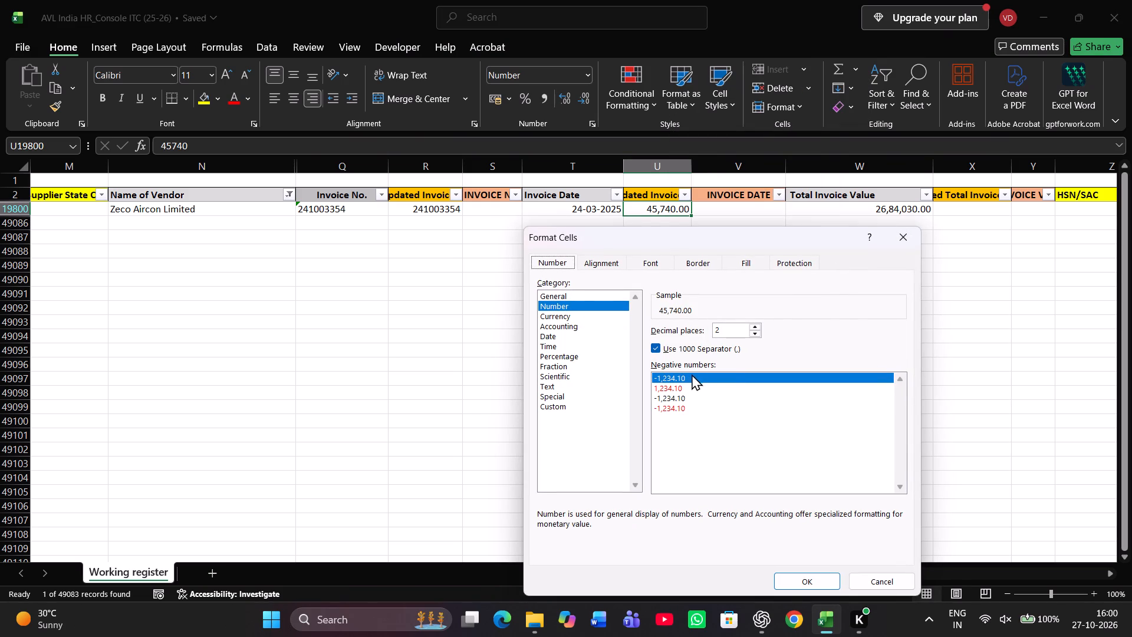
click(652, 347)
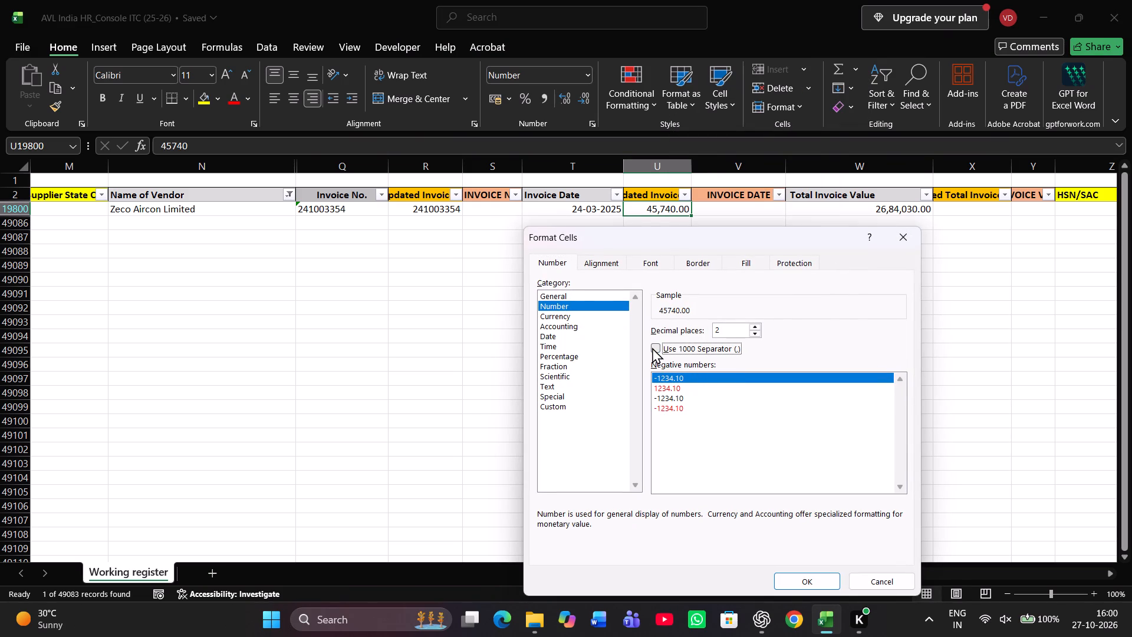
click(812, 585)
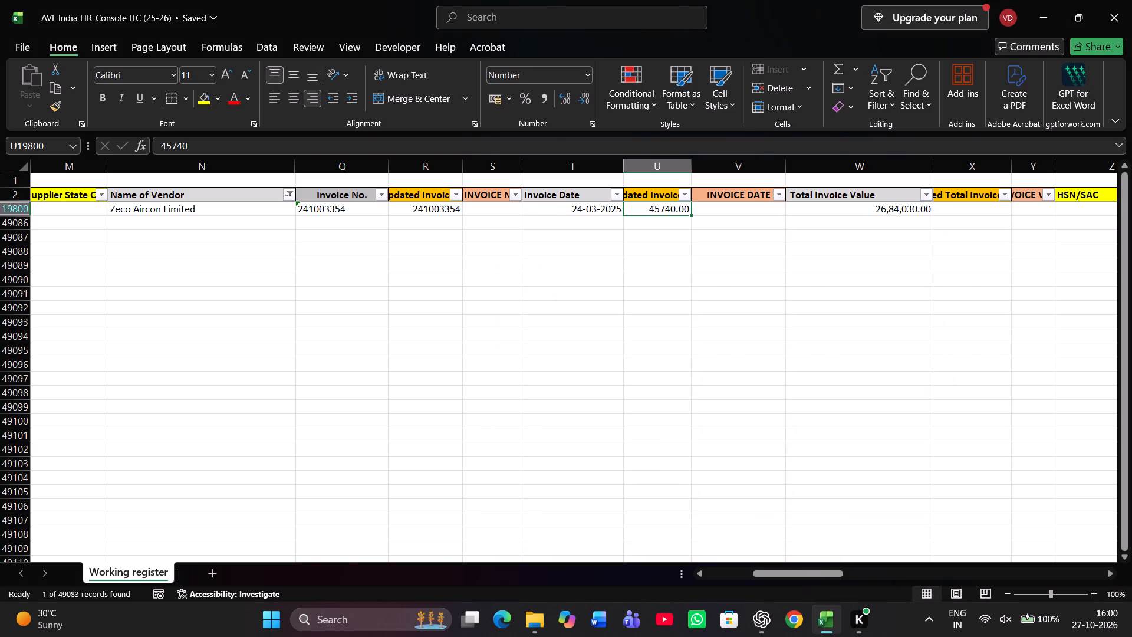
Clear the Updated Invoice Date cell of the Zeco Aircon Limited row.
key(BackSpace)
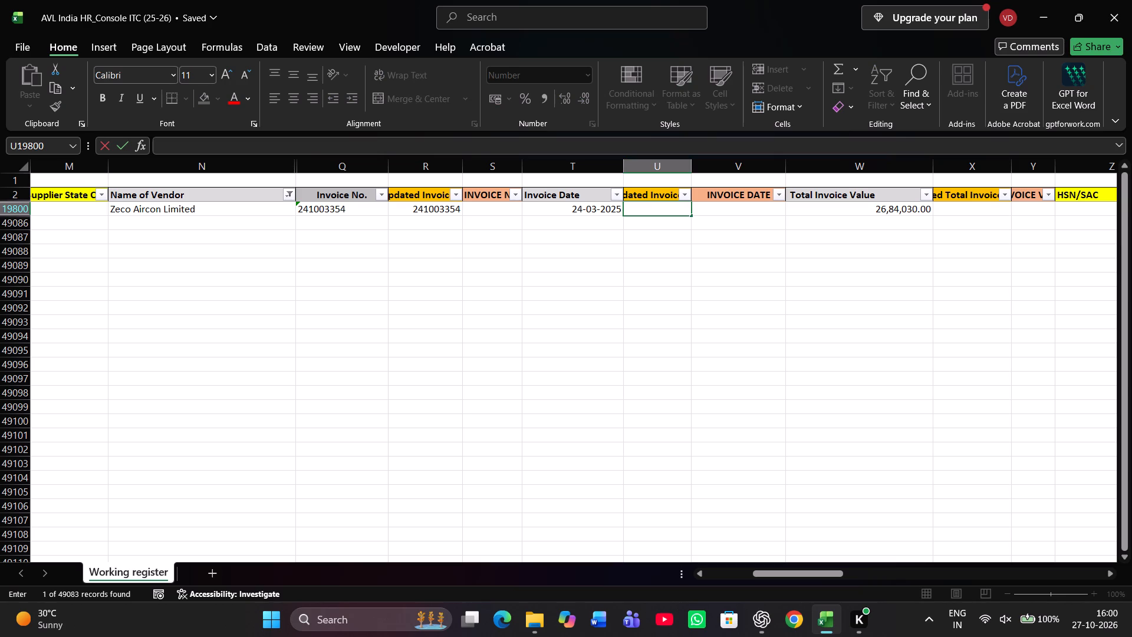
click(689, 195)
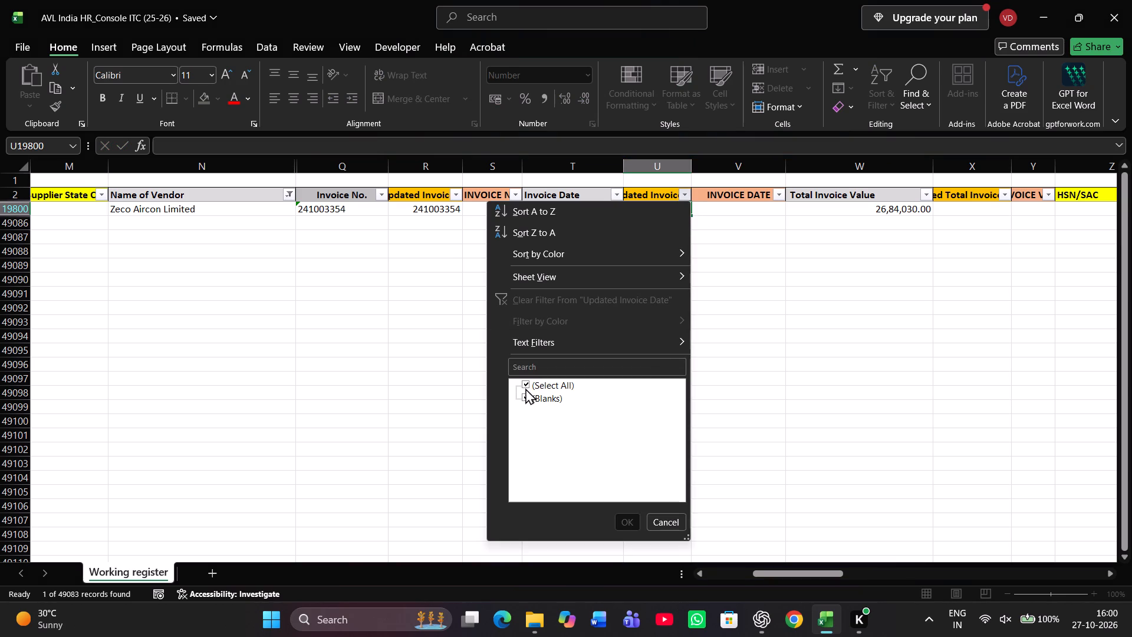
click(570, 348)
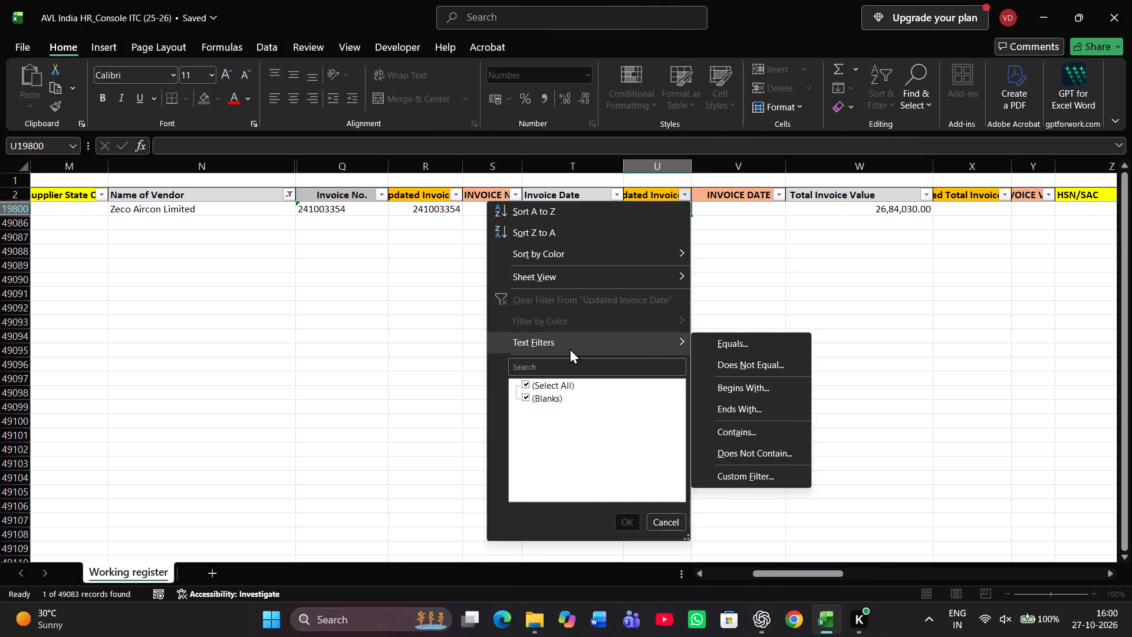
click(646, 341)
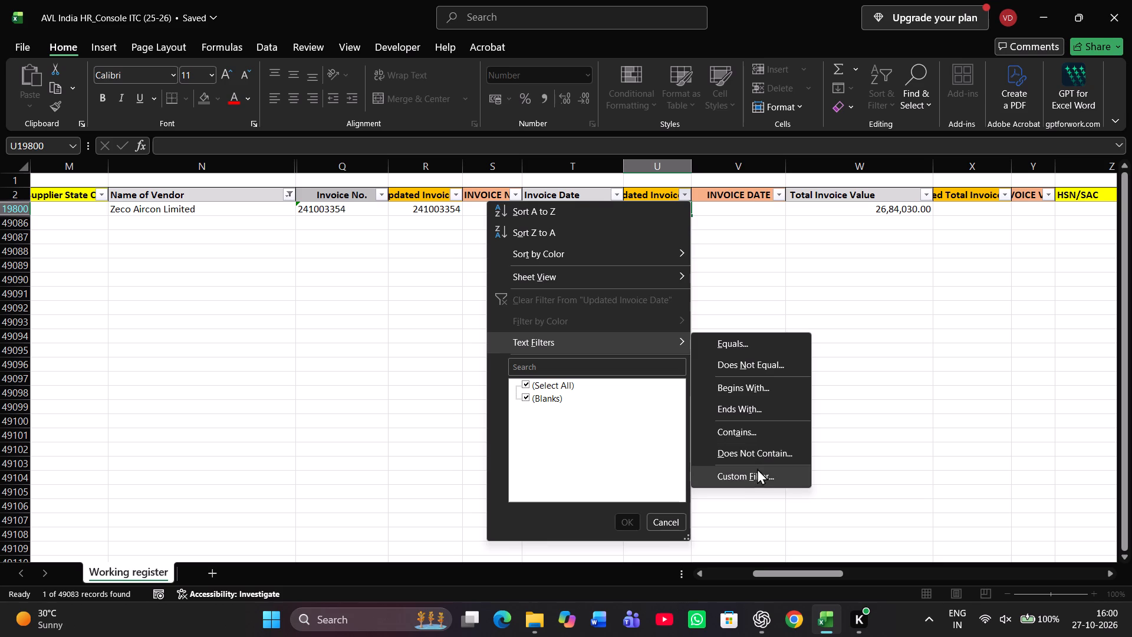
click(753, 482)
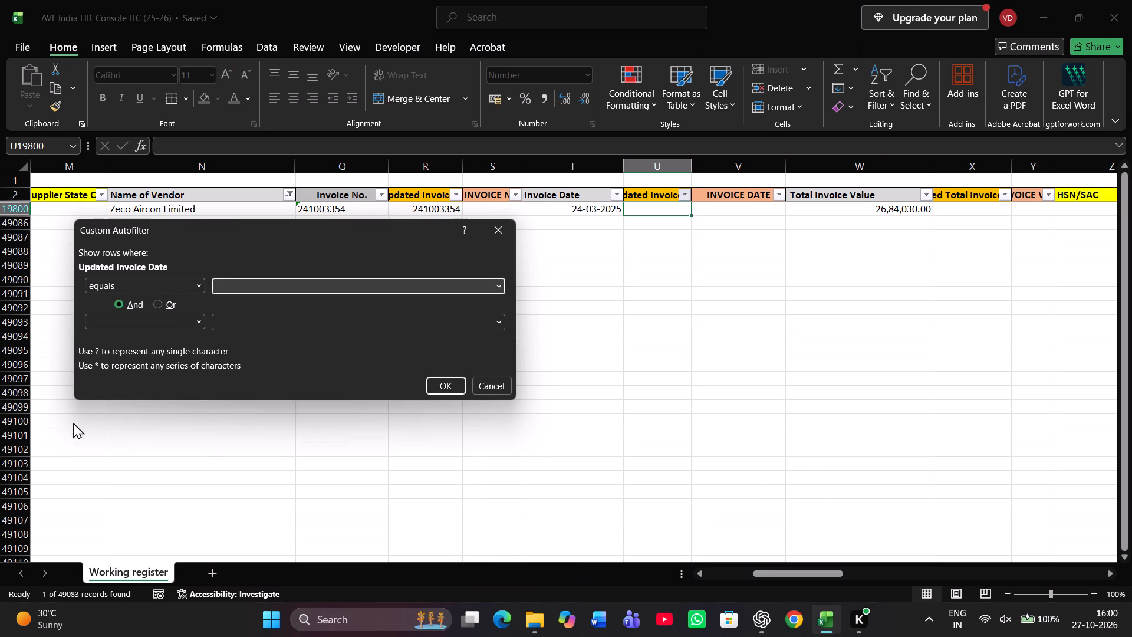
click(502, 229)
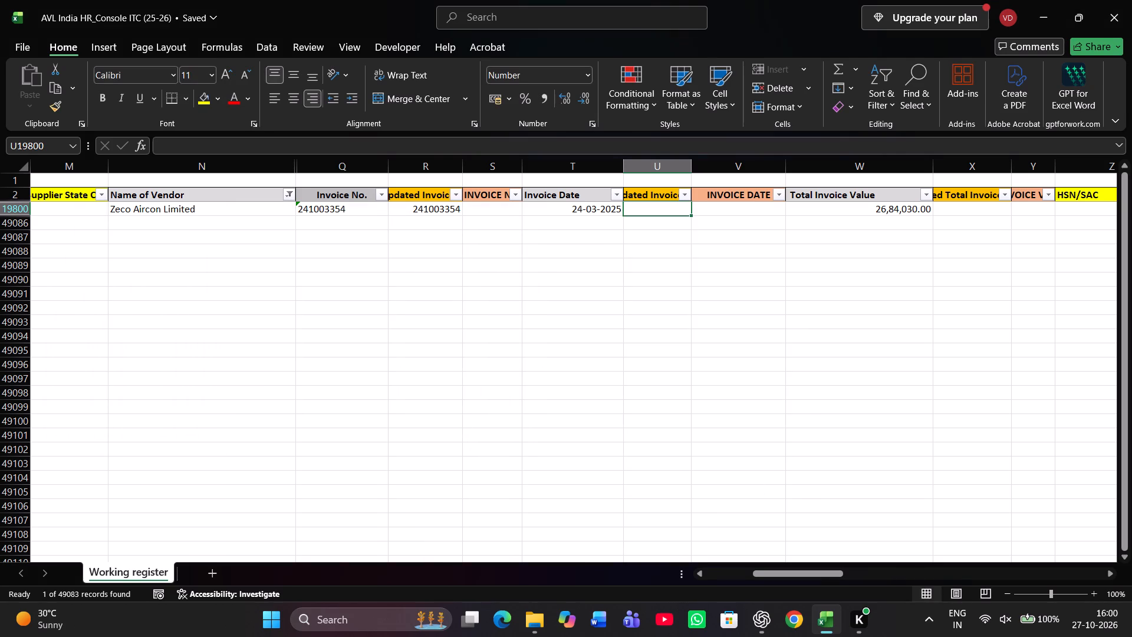
Copy the Invoice Date 24-03-2025 into the Zeco Aircon Limited row's Updated Invoice Date cell, using the standard paste option.
click(611, 211)
key(ctrl+c)
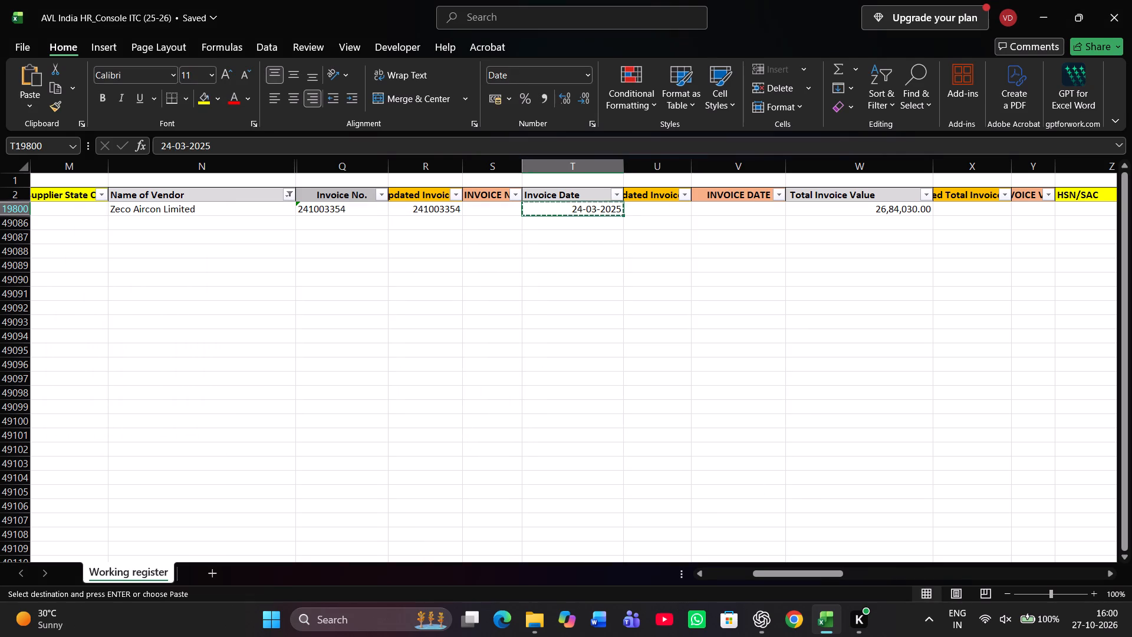
click(671, 213)
key(ctrl+v)
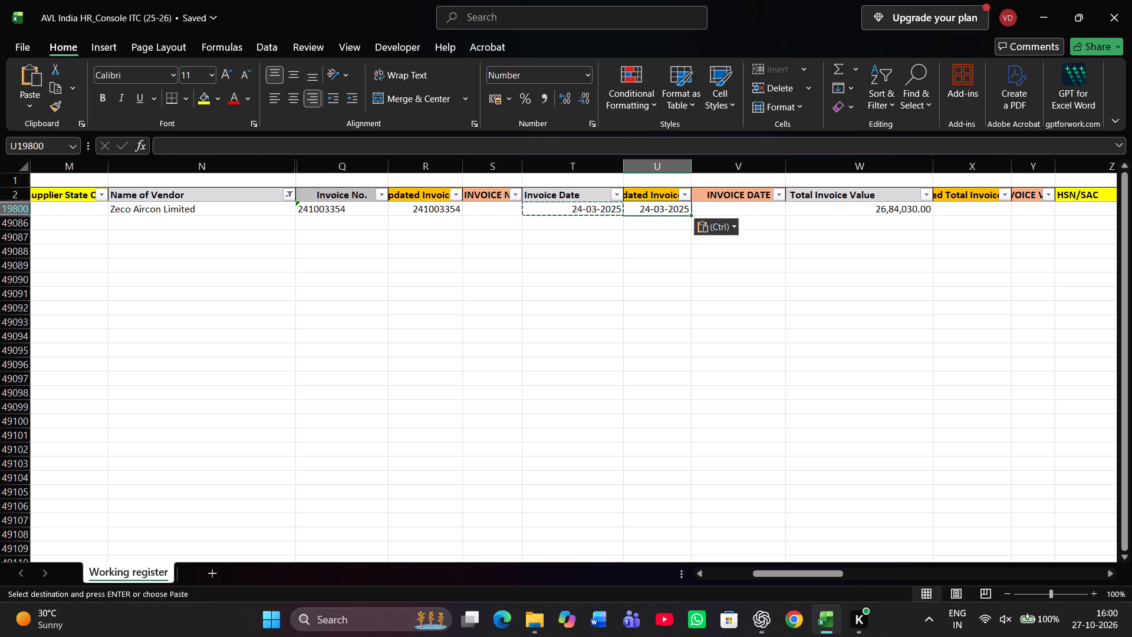
click(732, 224)
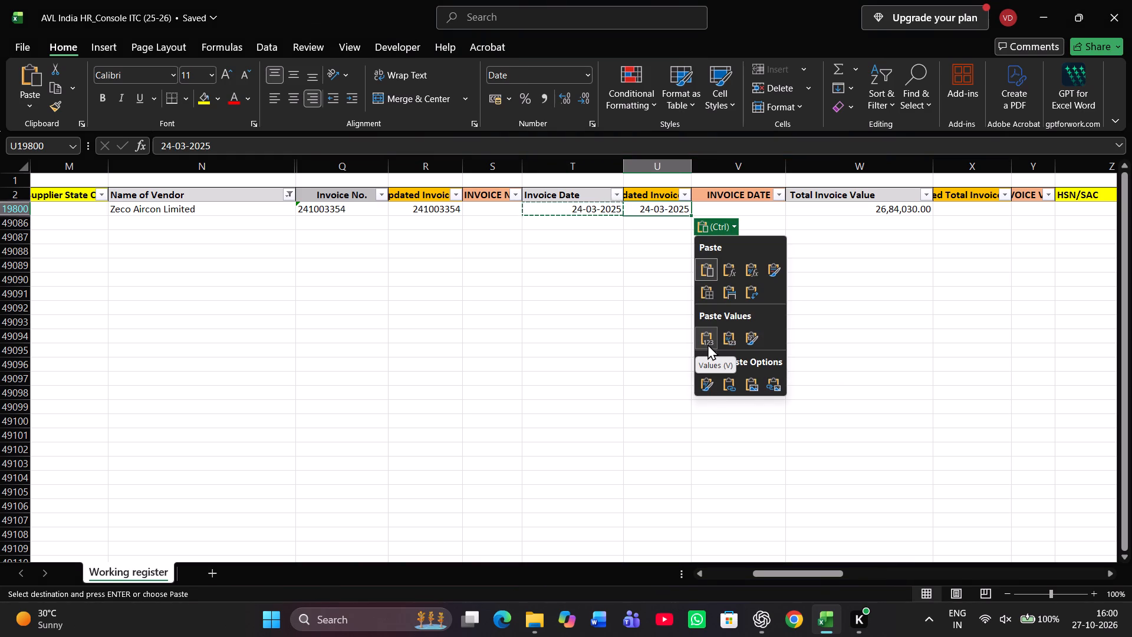
click(710, 273)
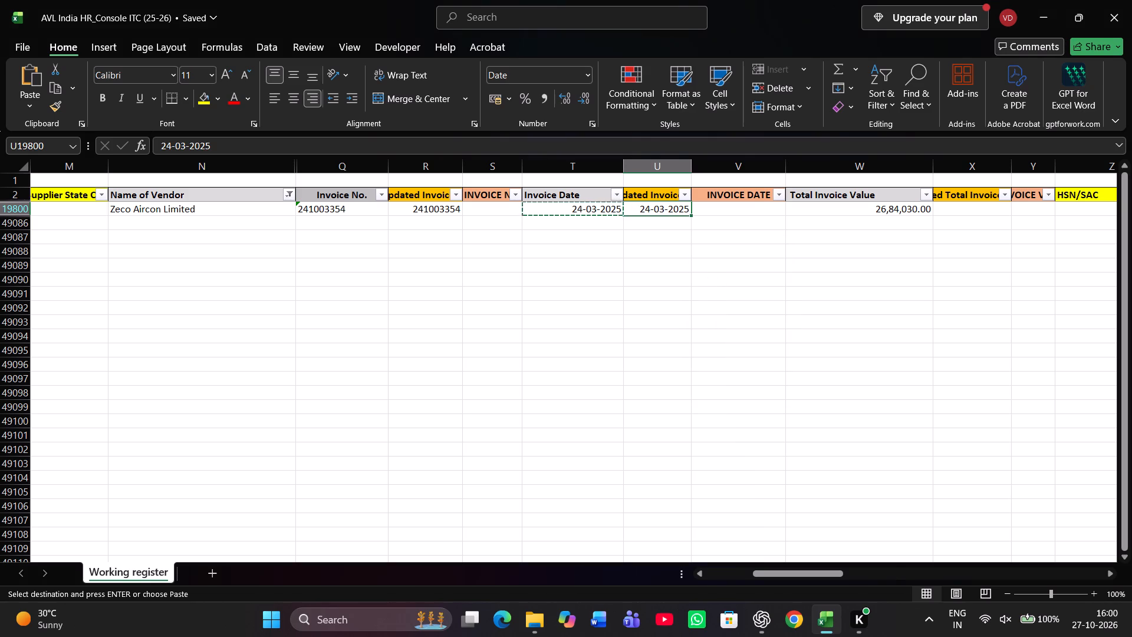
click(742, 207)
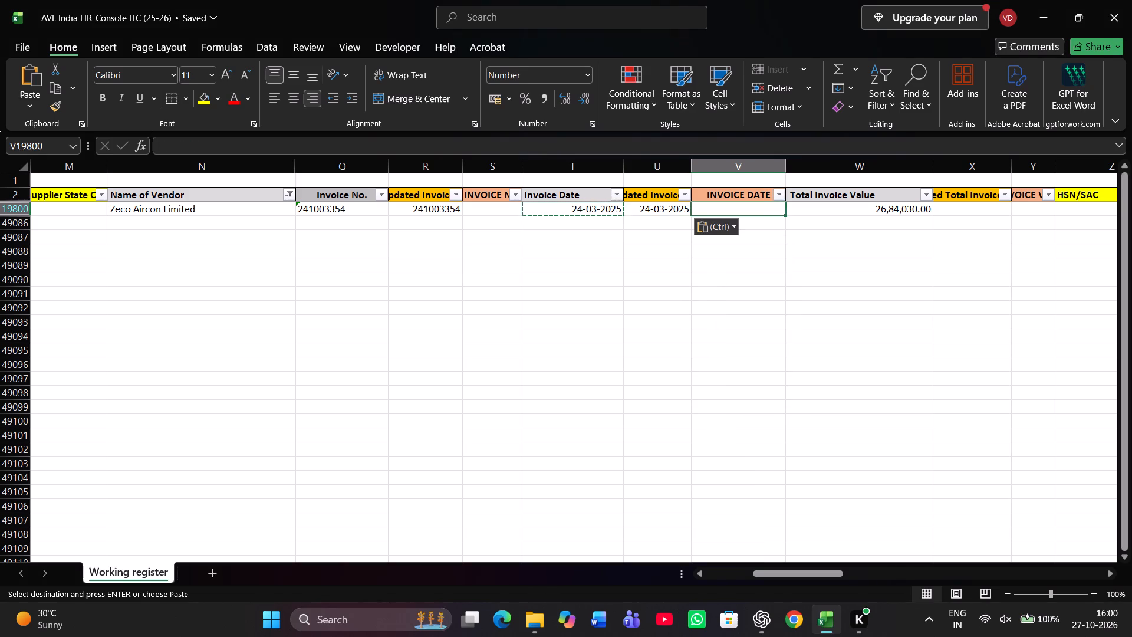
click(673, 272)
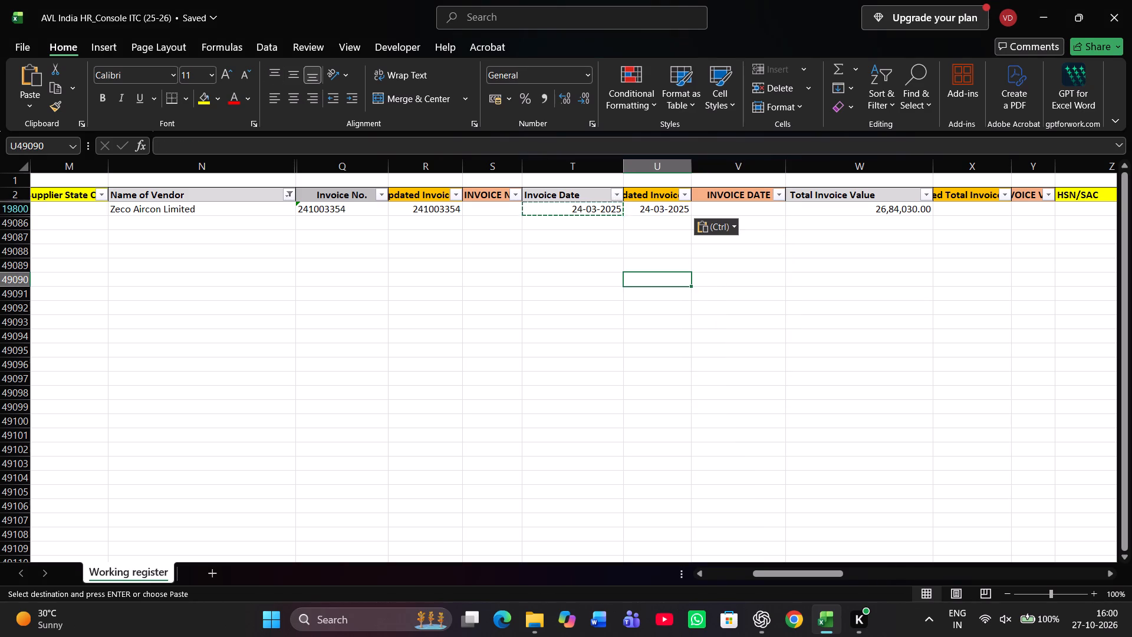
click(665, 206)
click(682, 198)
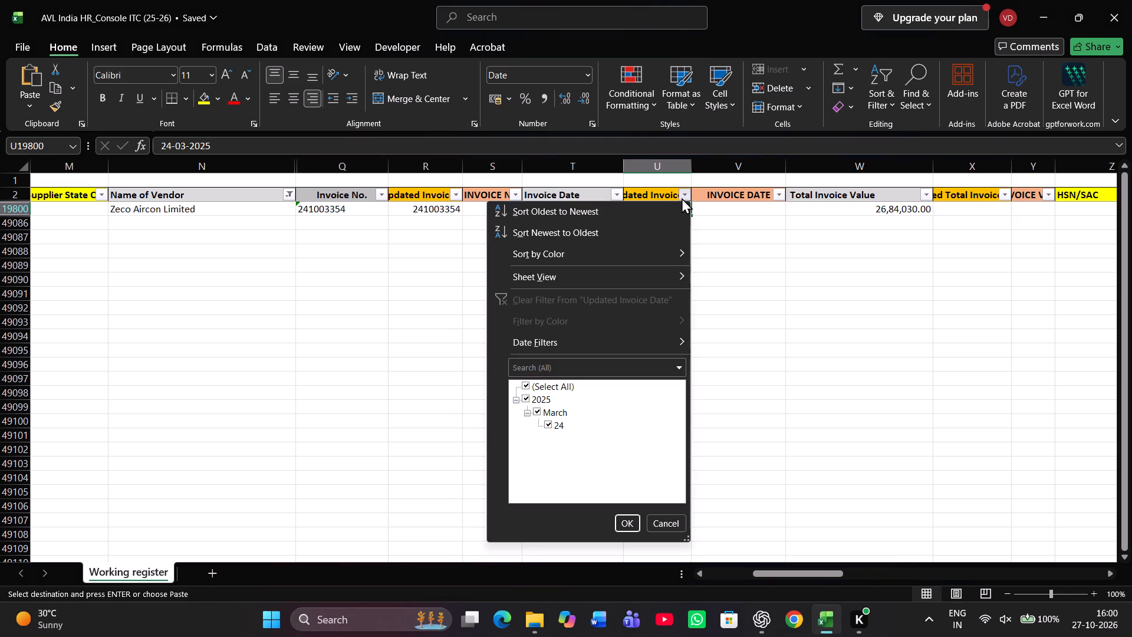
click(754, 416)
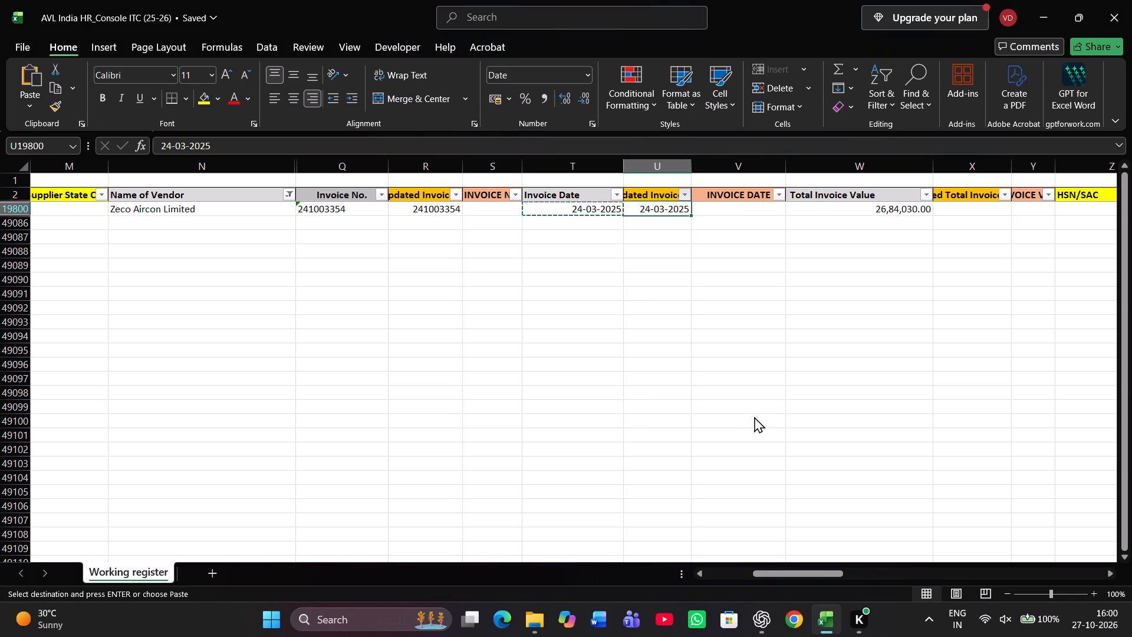
Select the Updated Total Invoice Amount cell of the Zeco Aircon Limited row.
click(761, 209)
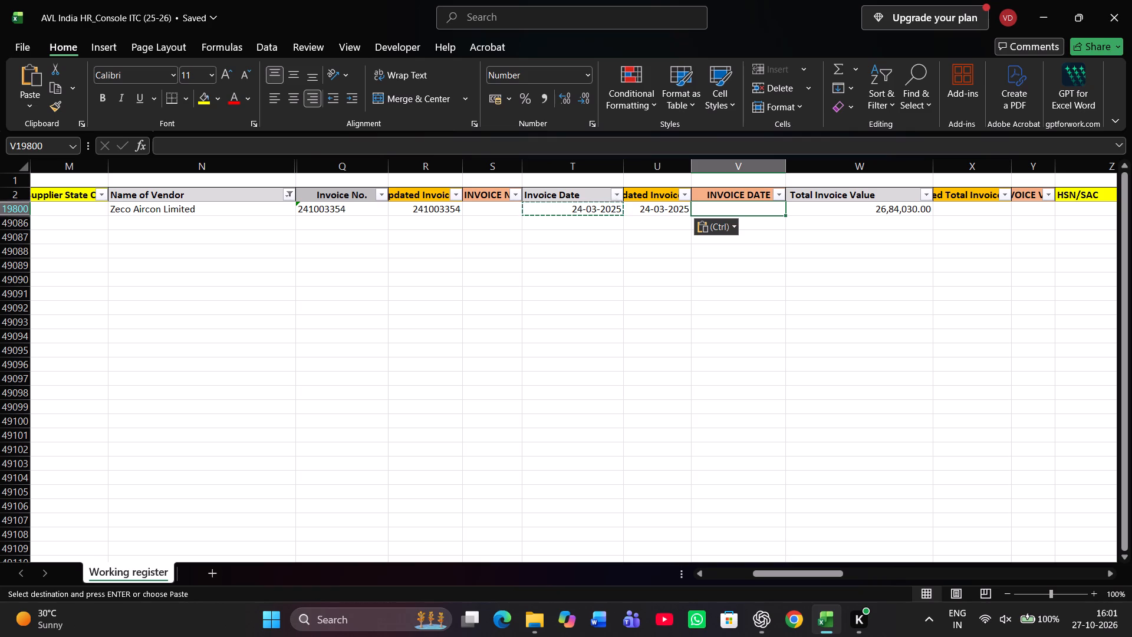
scroll(848, 211, left, 1)
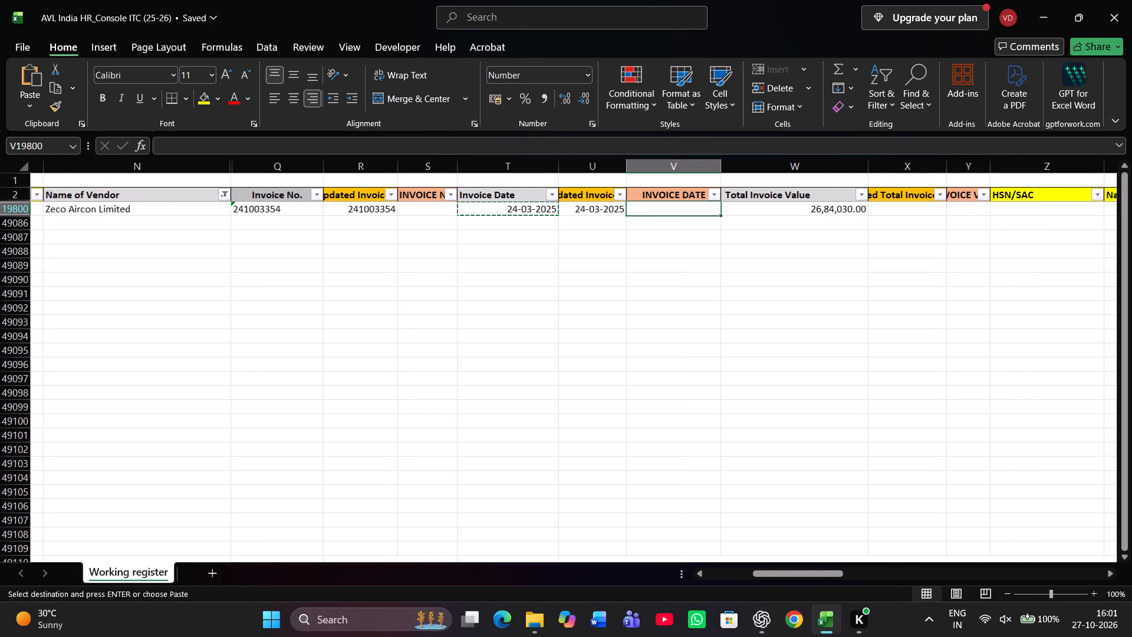
scroll(848, 211, left, 2)
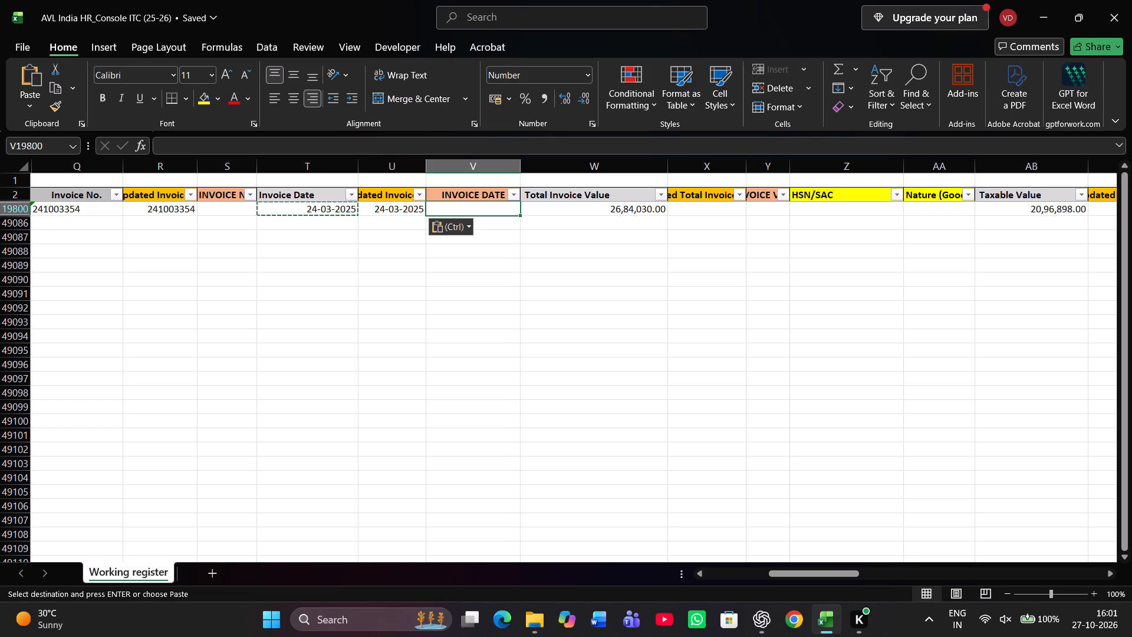
click(711, 210)
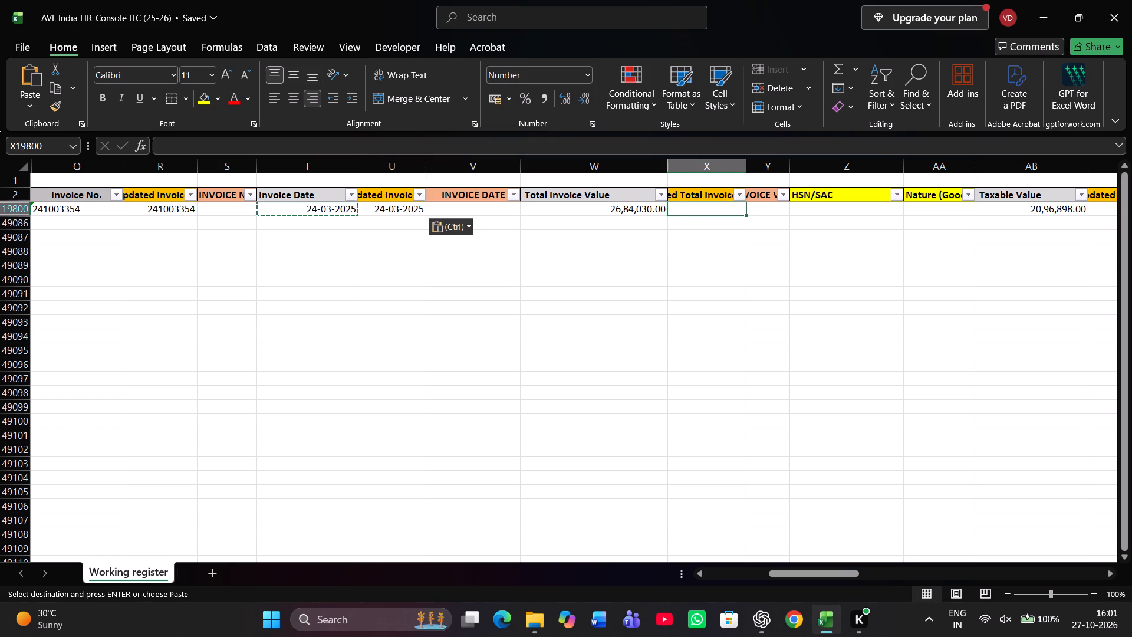
click(703, 193)
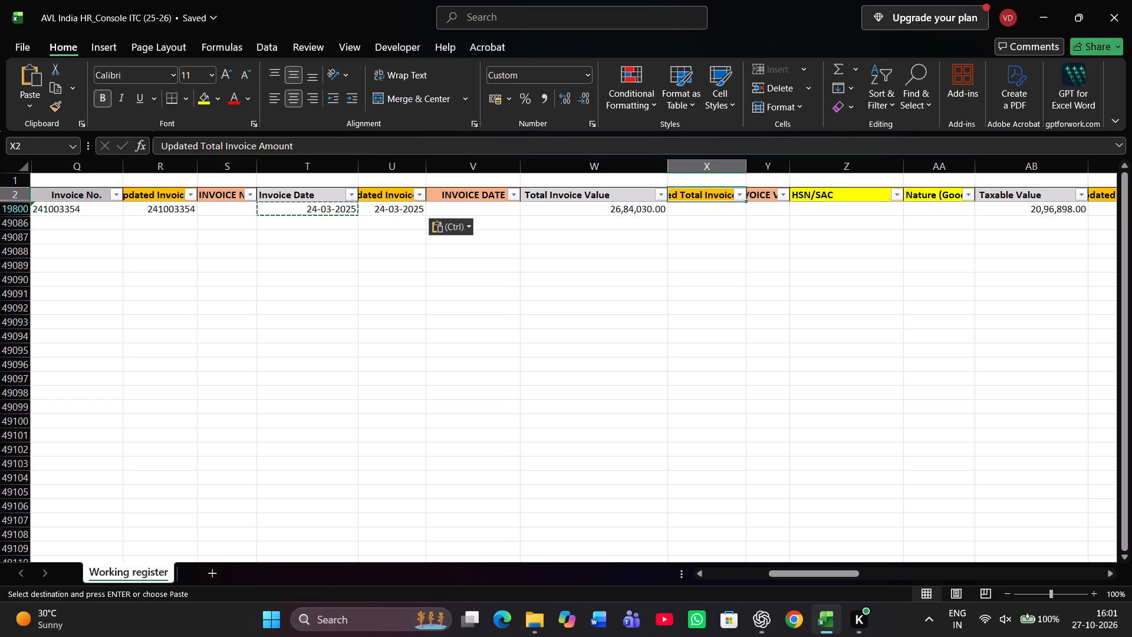
click(704, 206)
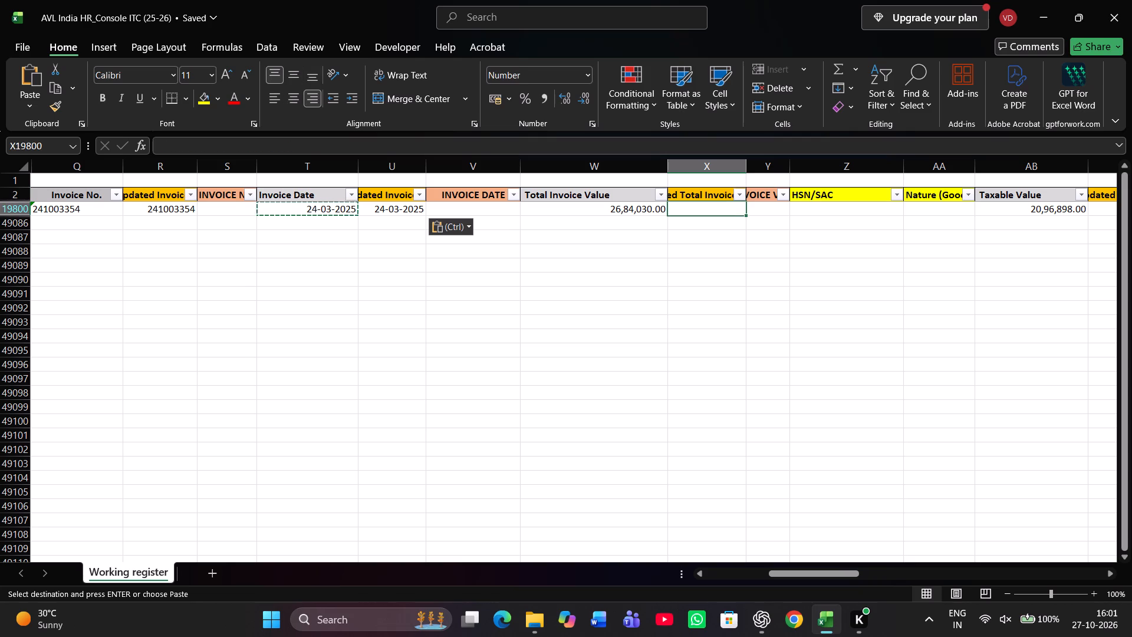
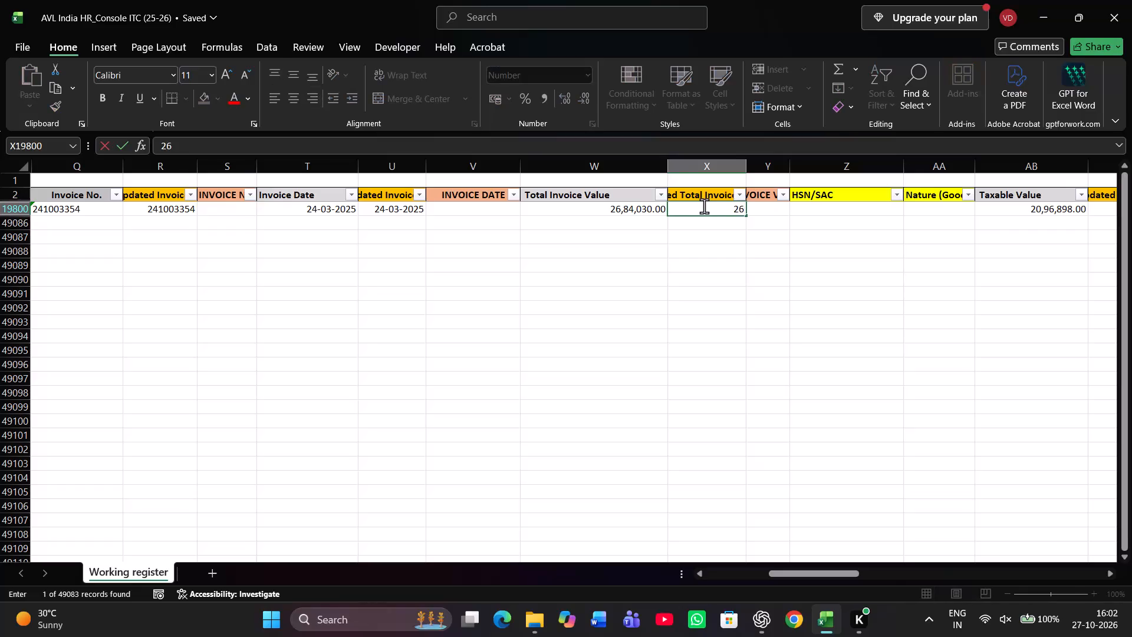
Enter 2684029.00 as the Updated Total Invoice Amount in the Zeco Aircon Limited row.
text(84)
key(0)
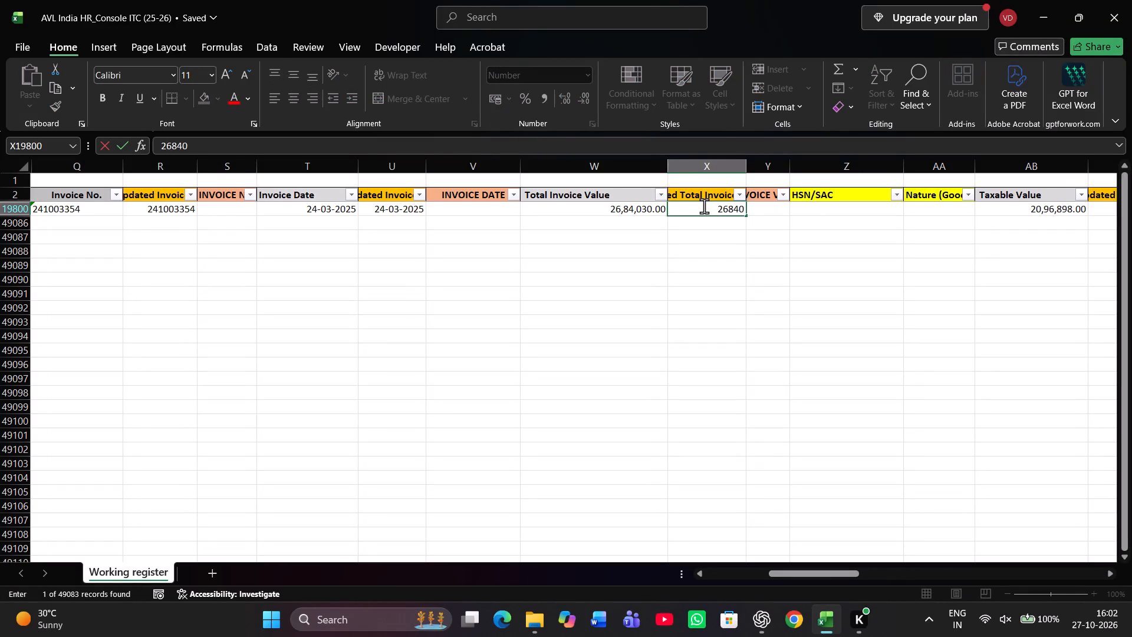
text(29)
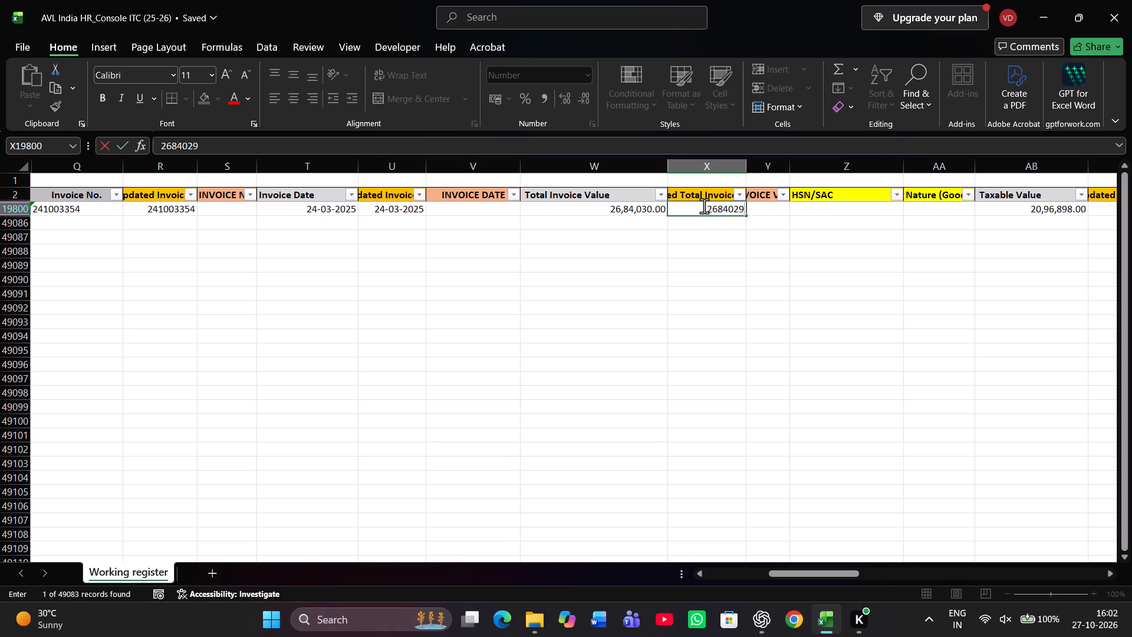
text(.00)
key(Return)
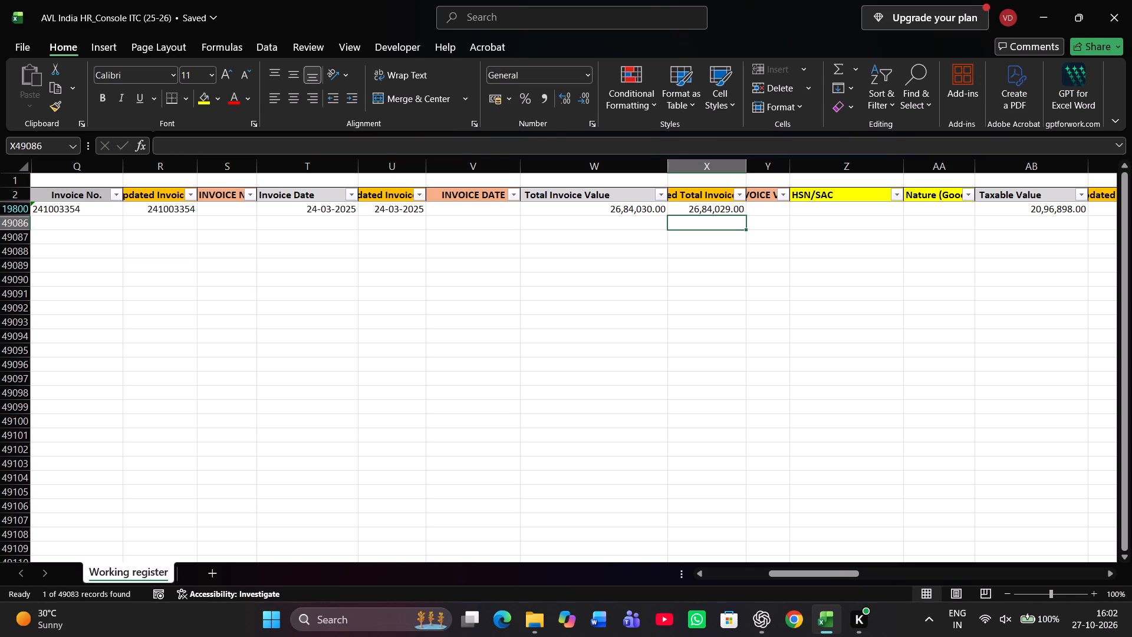
Enter the HSN/SAC code 8415.10.90 in the Zeco Aircon Limited row.
click(774, 209)
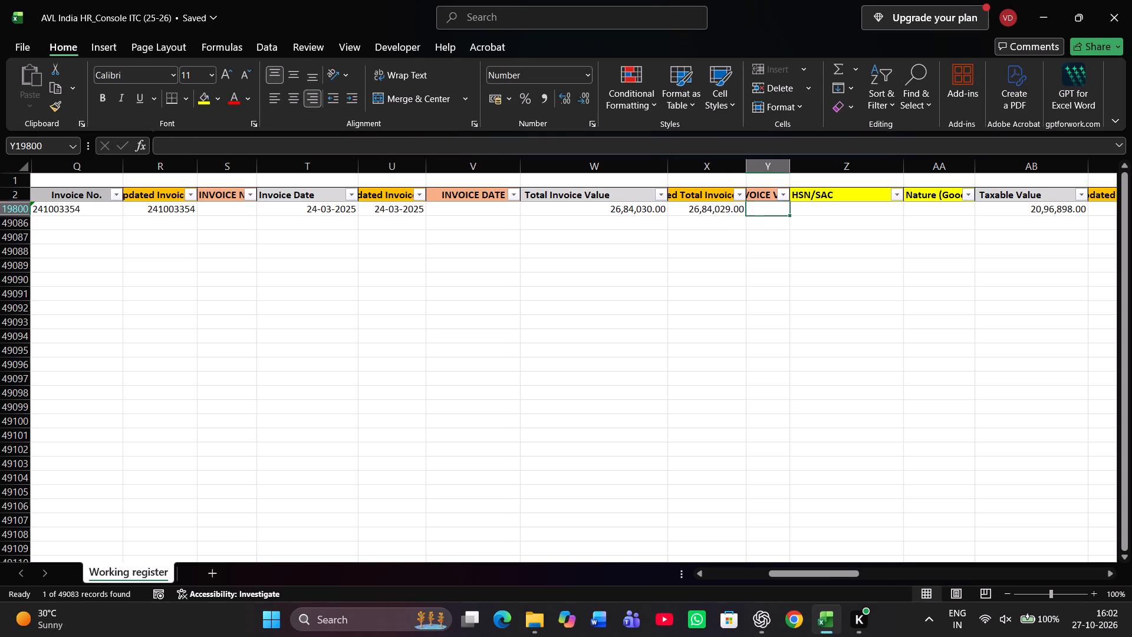
click(761, 193)
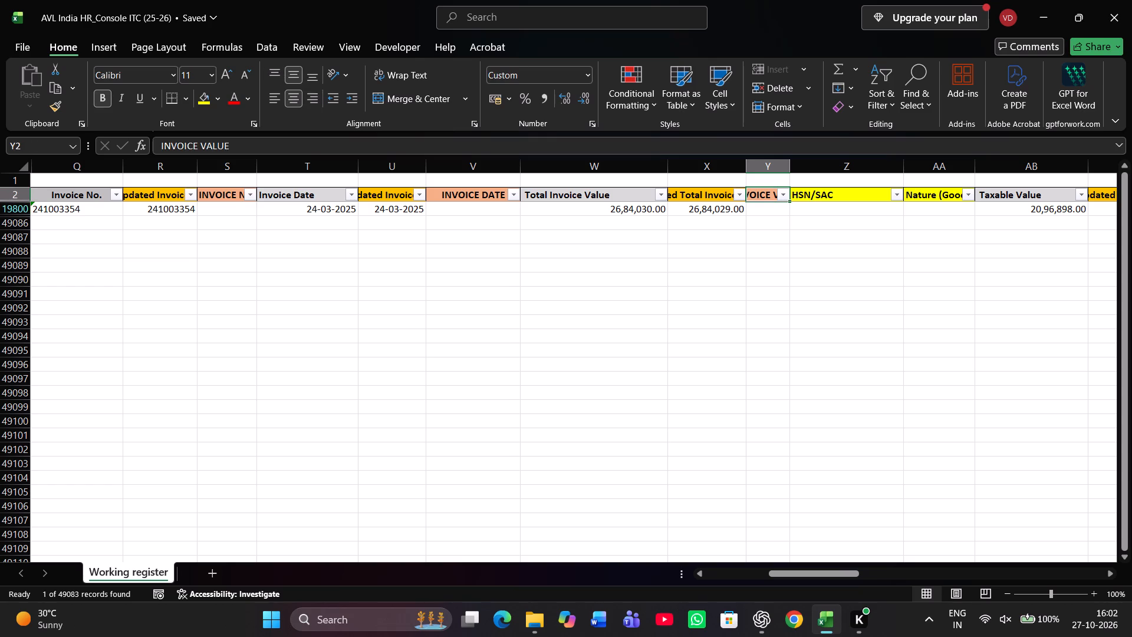
click(853, 201)
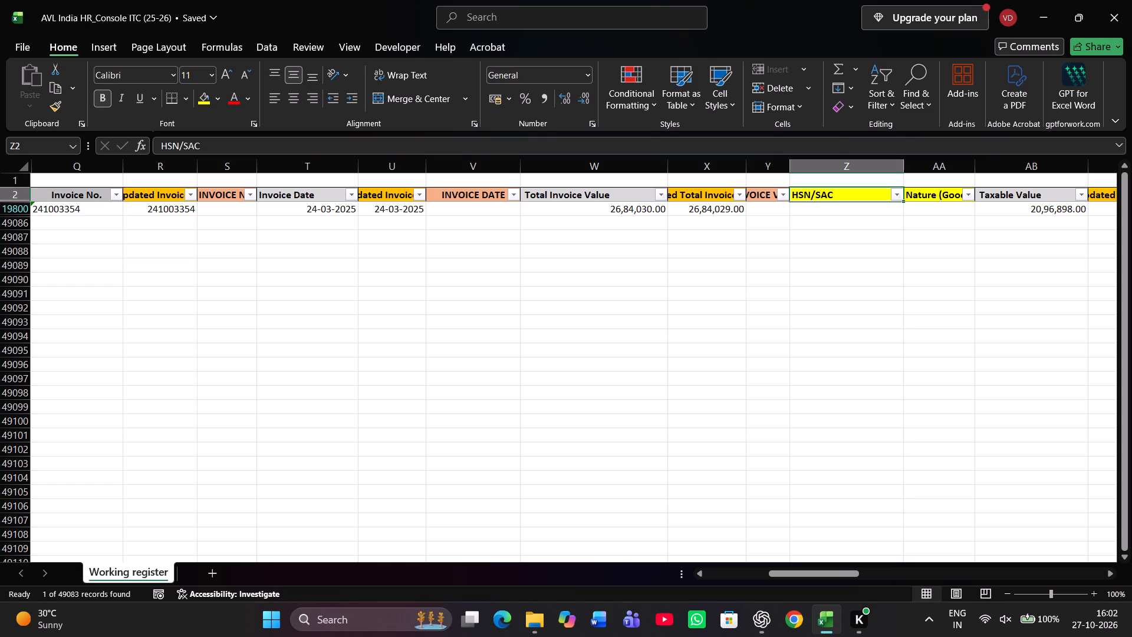
click(893, 195)
click(893, 195)
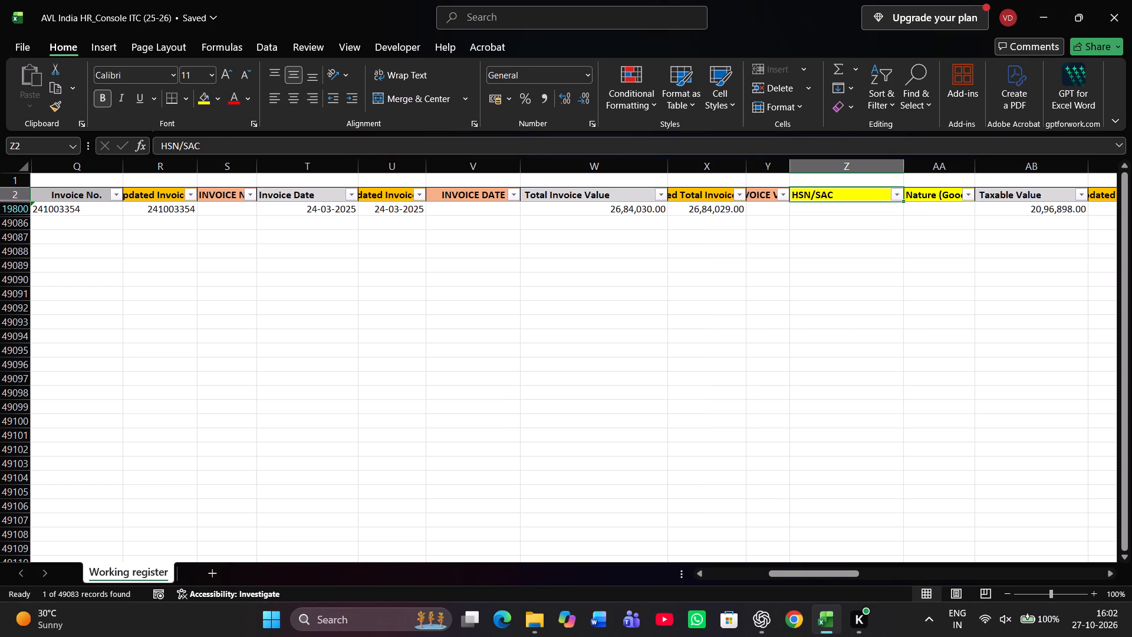
click(841, 210)
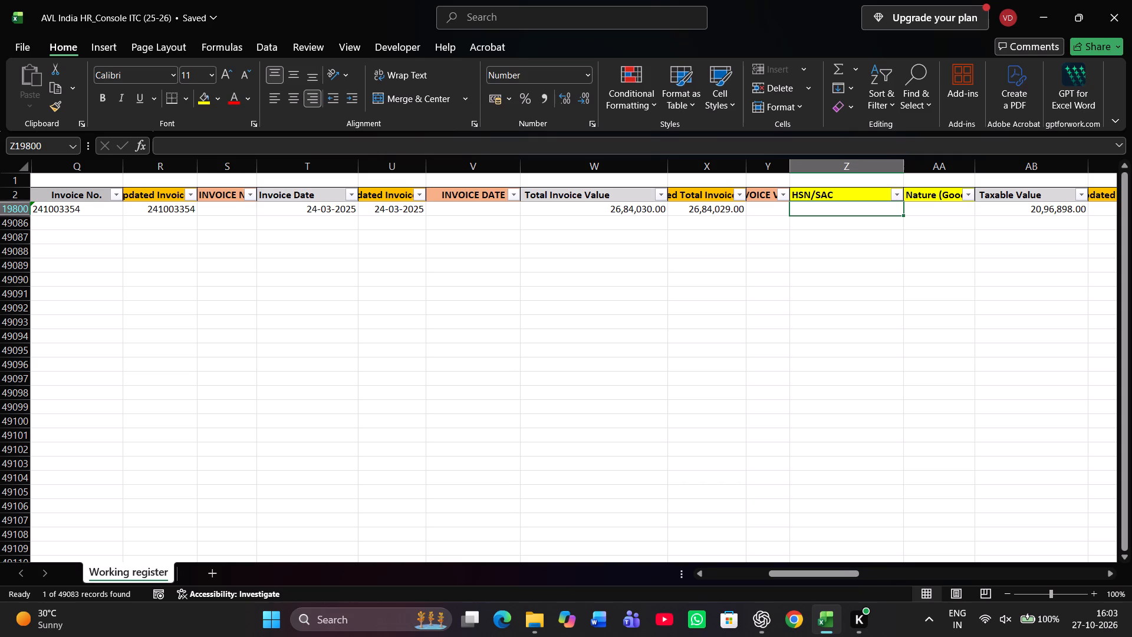
text(8415.)
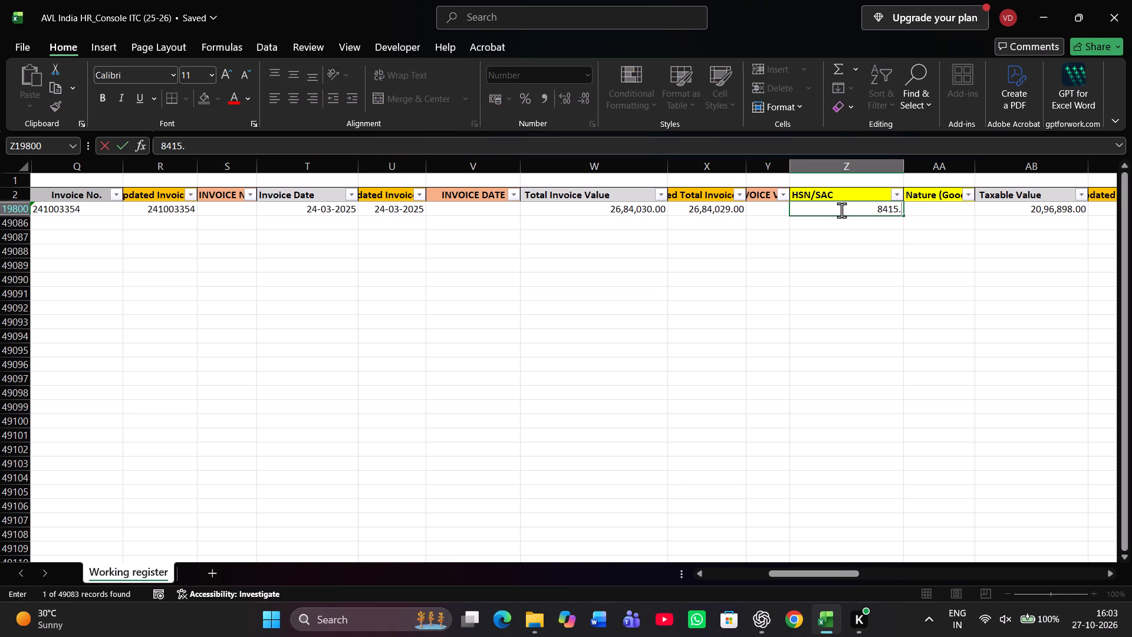
text(10.)
text(90)
key(Return)
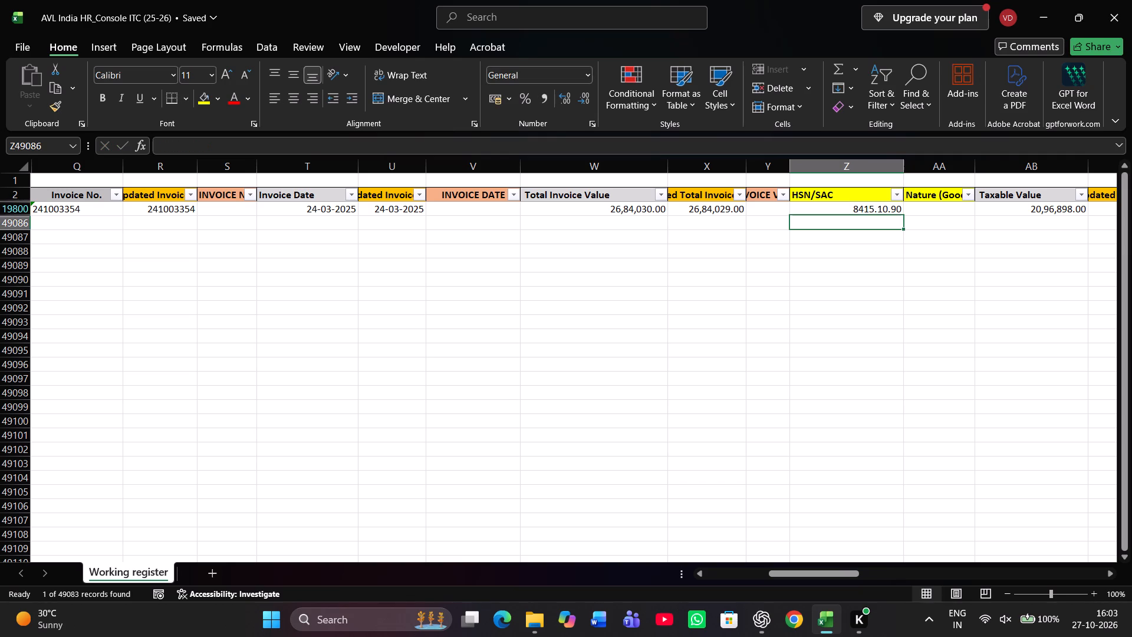
Select the Nature cell of the Zeco Aircon Limited row, beside the HSN/SAC code.
click(943, 206)
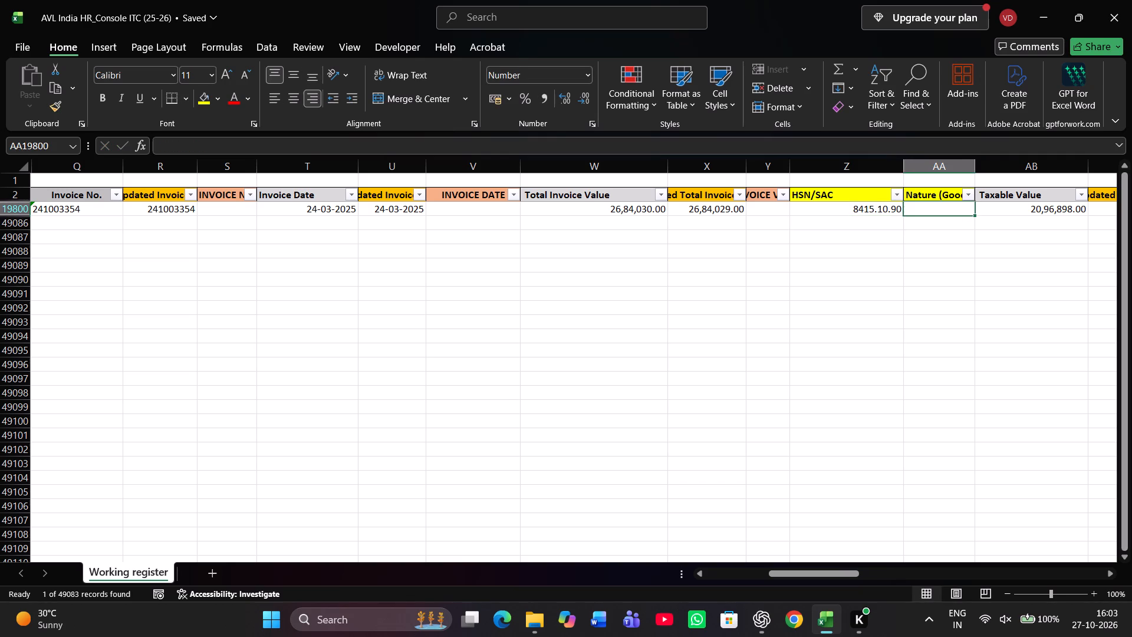
scroll(943, 206, left, 4)
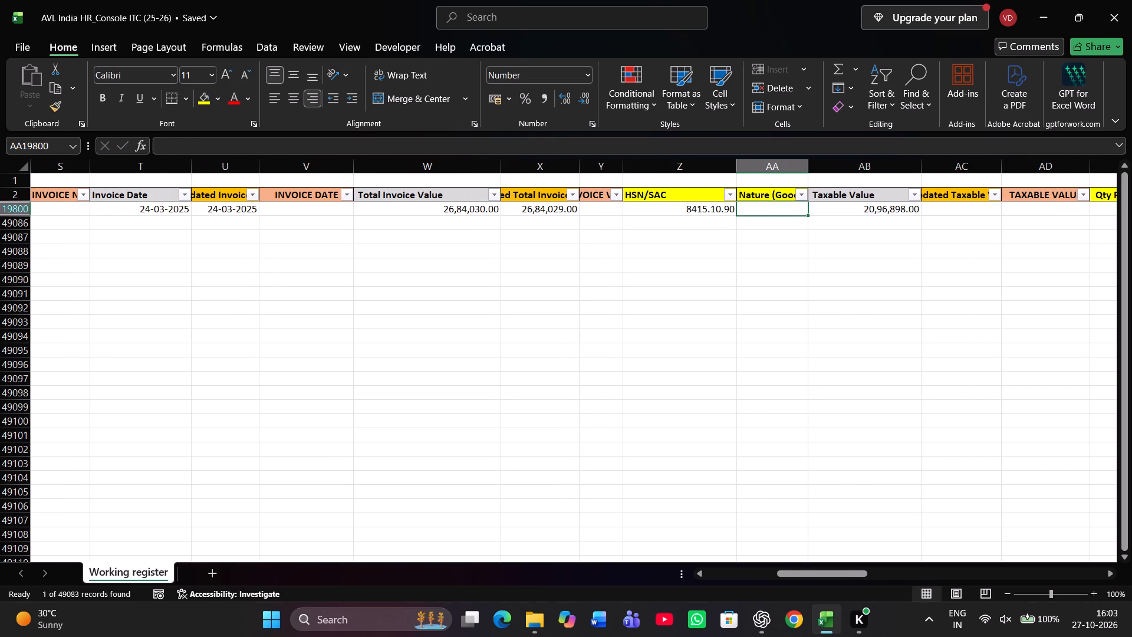
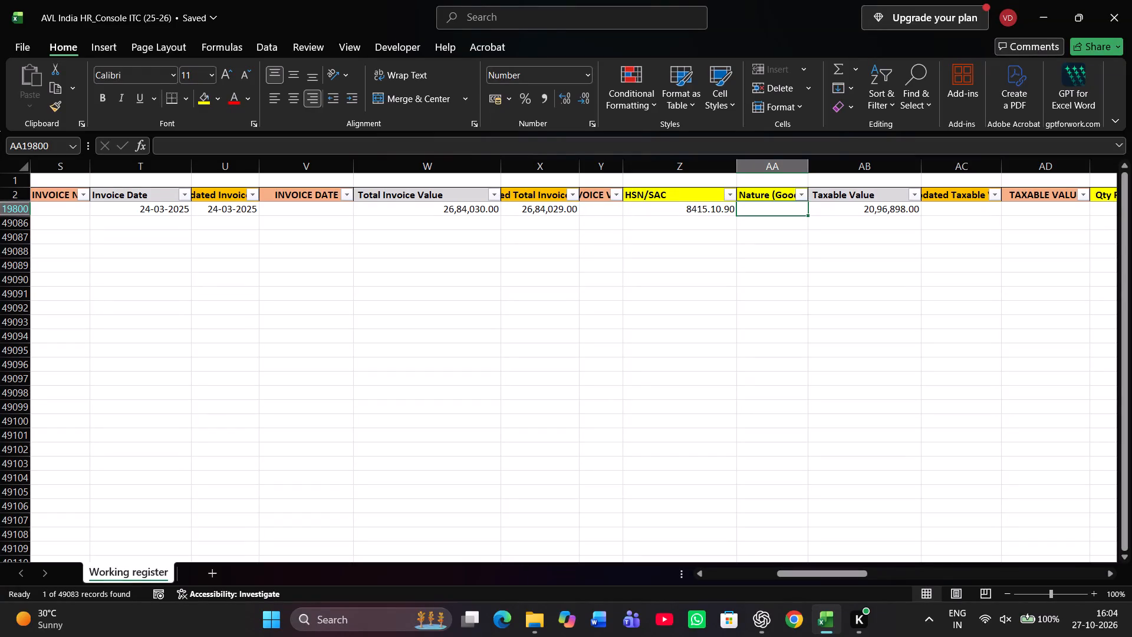
Enter GOODS as the Nature (Goods/Services) in the Zeco Aircon Limited row.
click(802, 196)
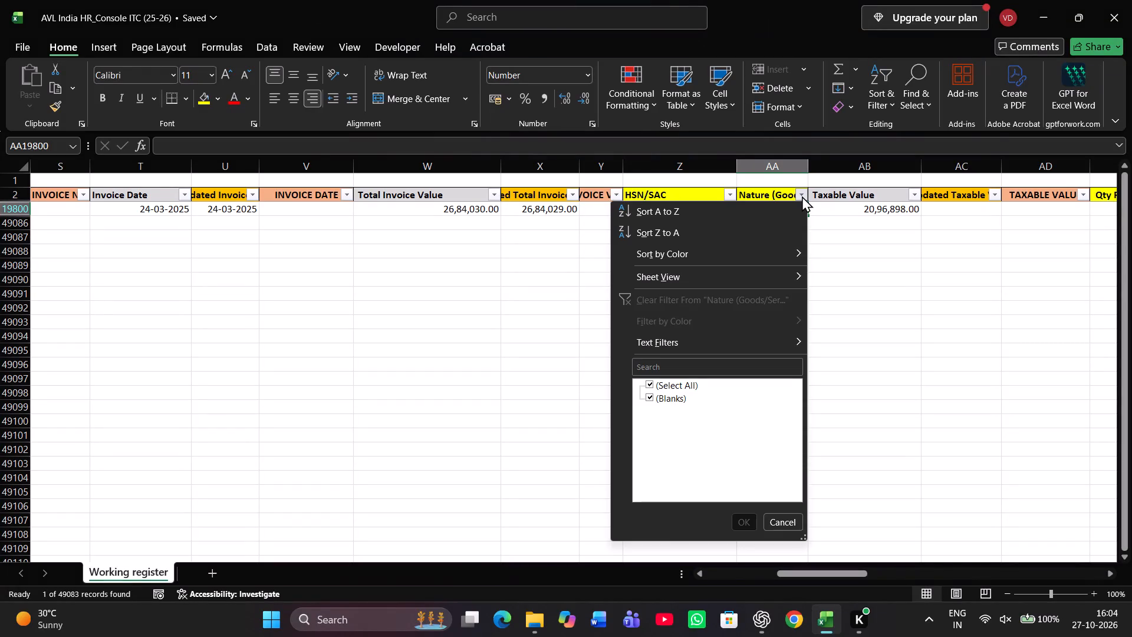
click(802, 196)
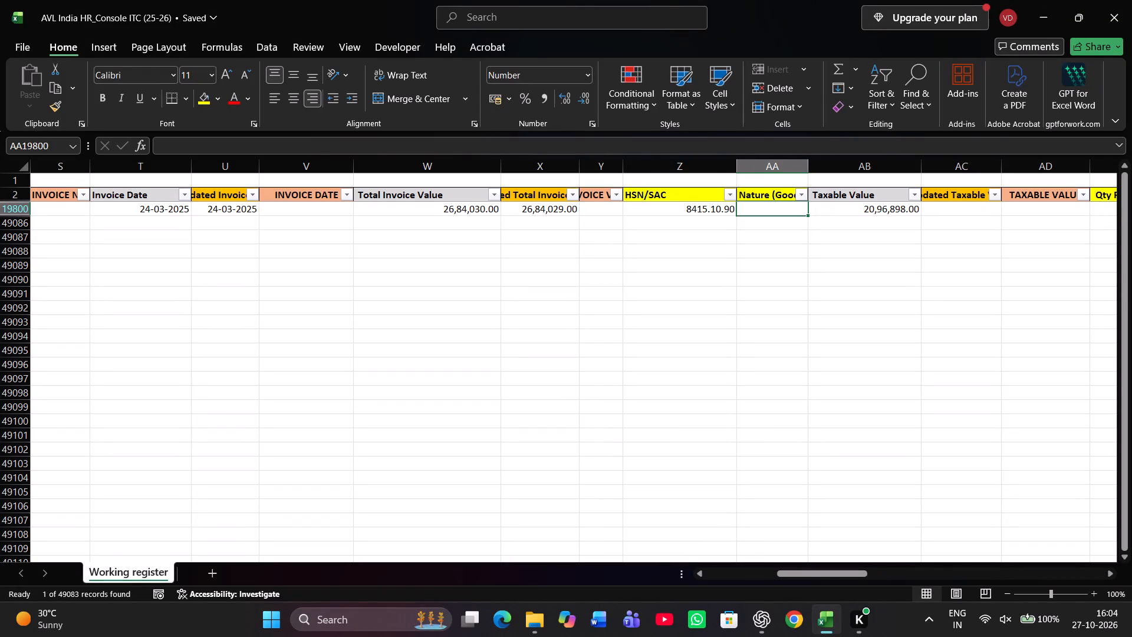
click(775, 193)
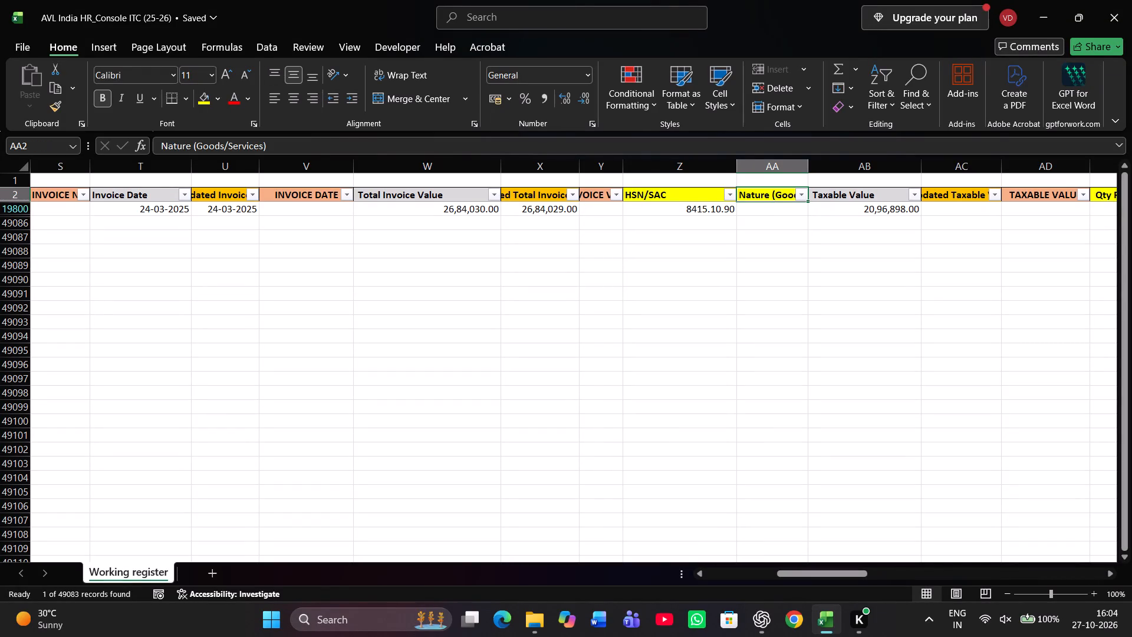
click(762, 210)
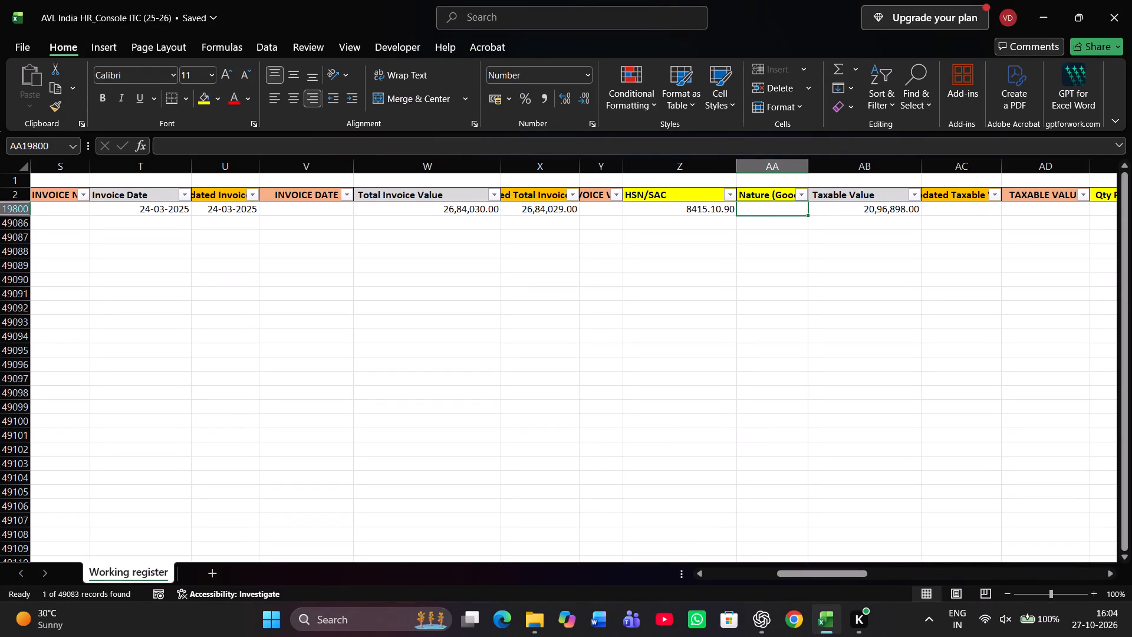
text(GOODS)
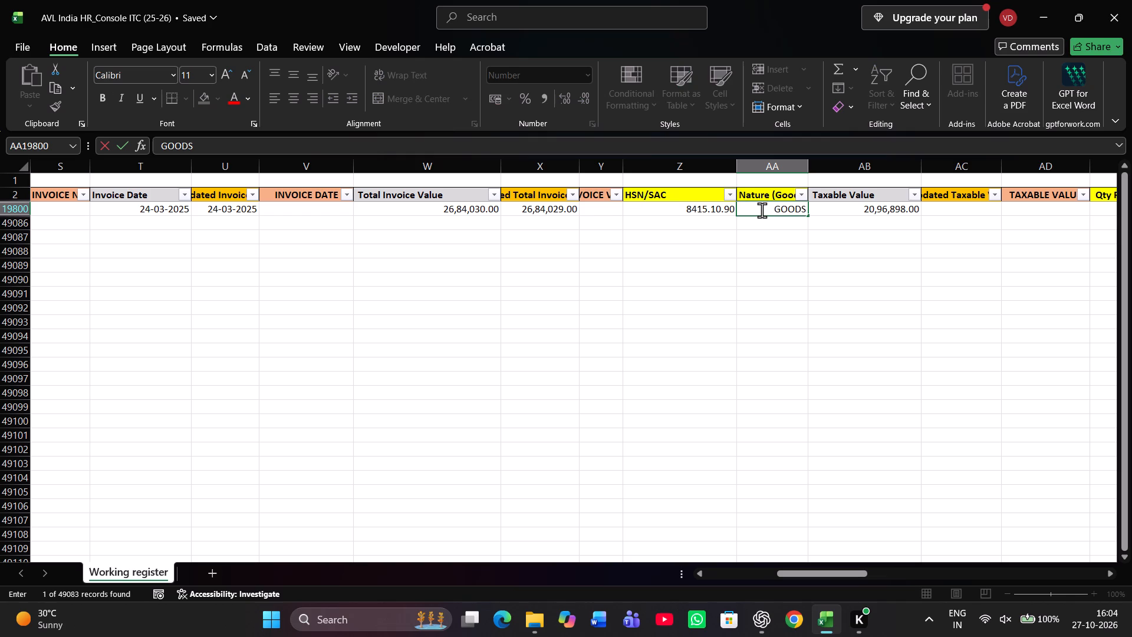
key(Return)
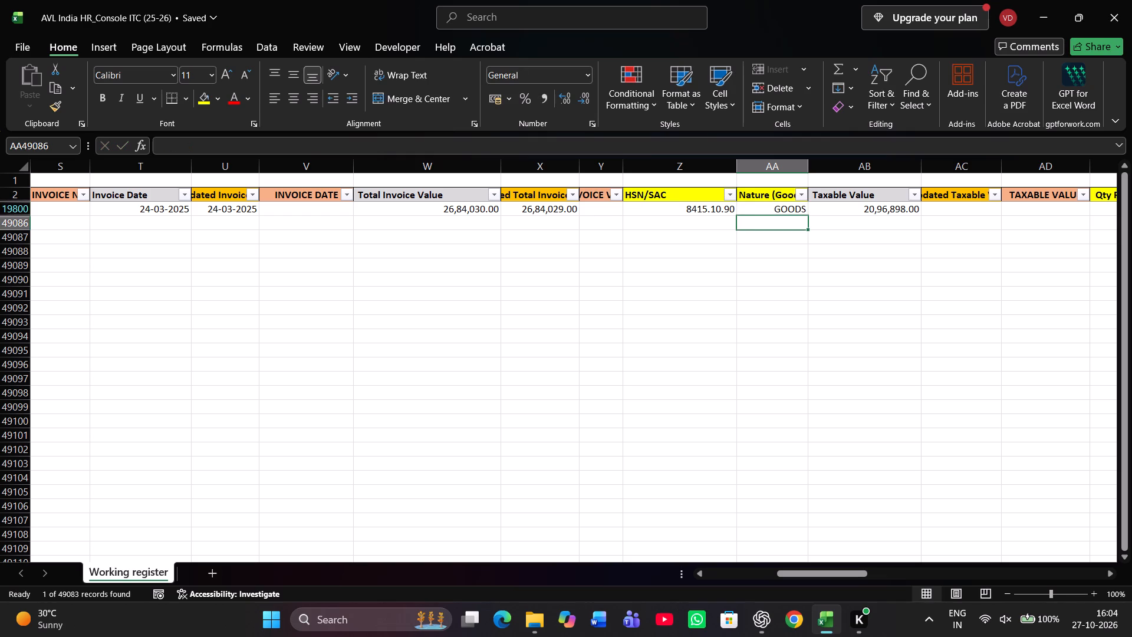
Enter 2096898.00 as the Updated Taxable Value in the Zeco Aircon Limited row.
click(960, 195)
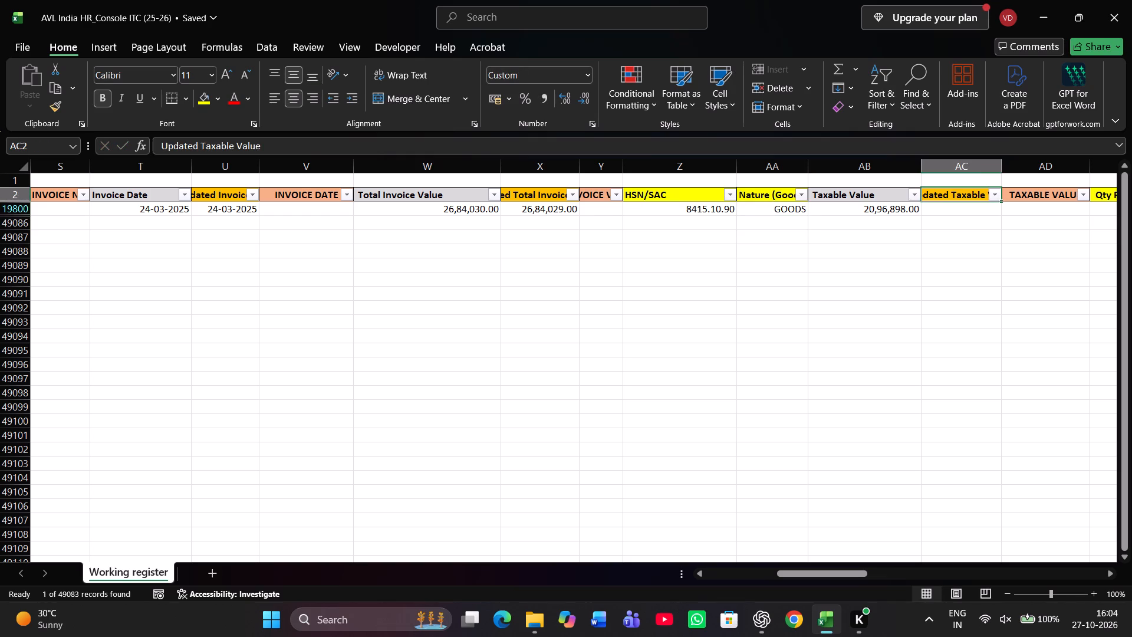
click(940, 208)
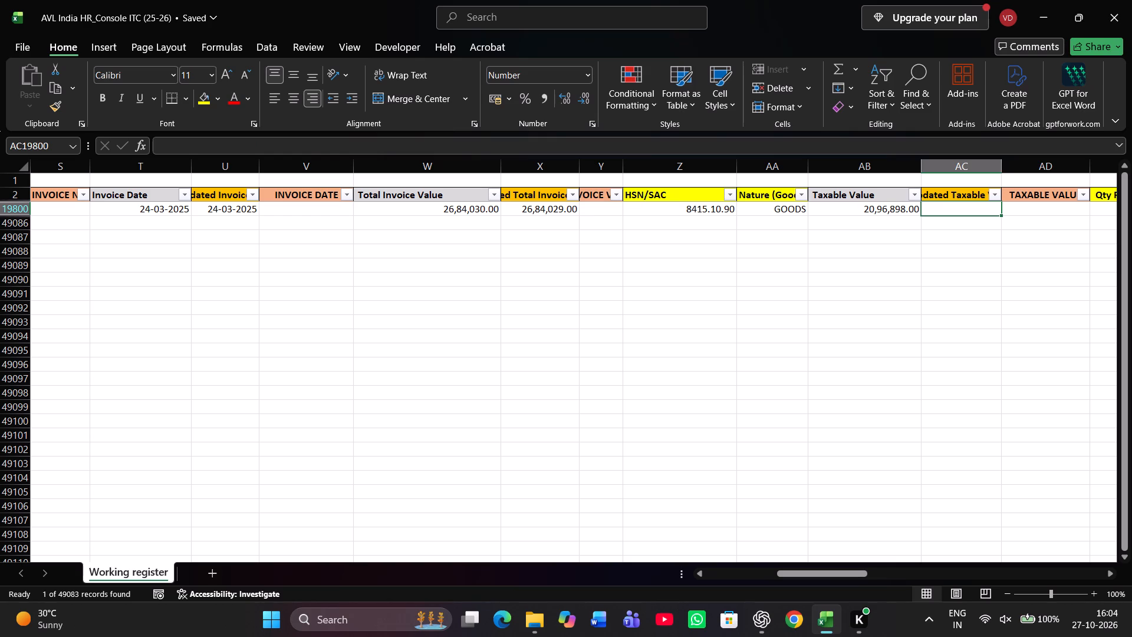
text(20)
text(96)
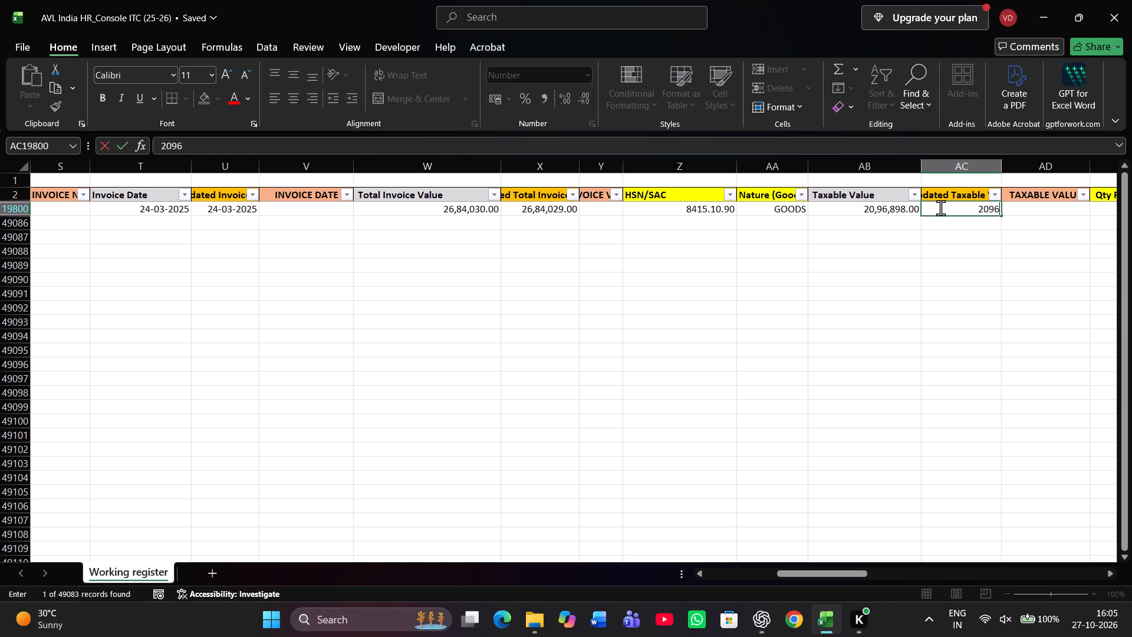
text(898)
text(.00)
key(Return)
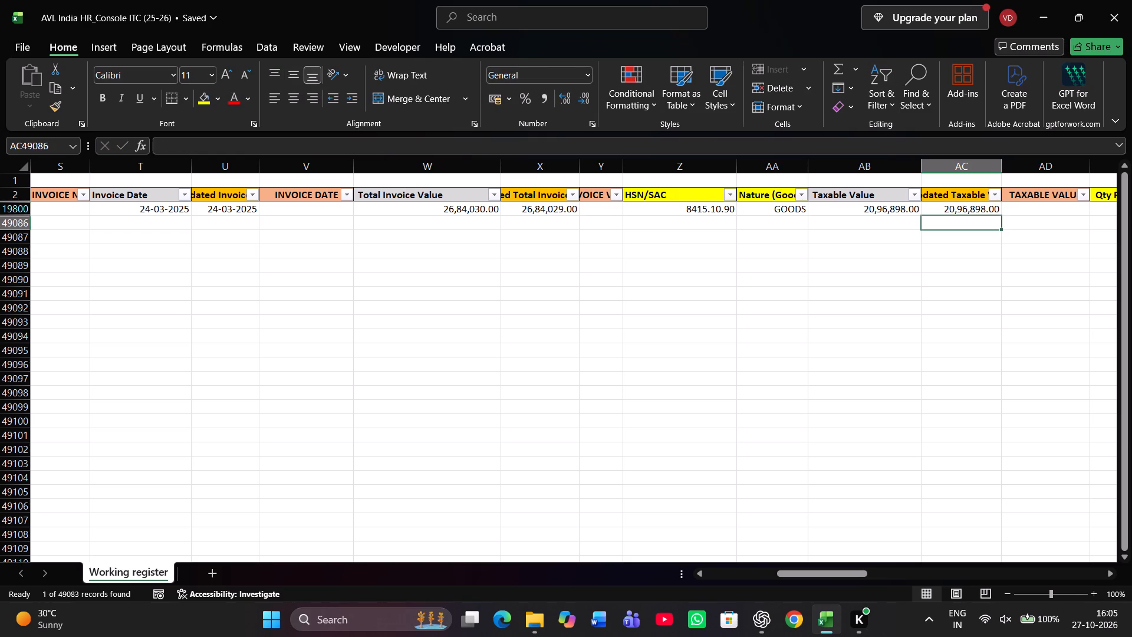
Enter 02 as the Qty Reci (Invoice) in the Zeco Aircon Limited row.
scroll(1026, 229, left, 4)
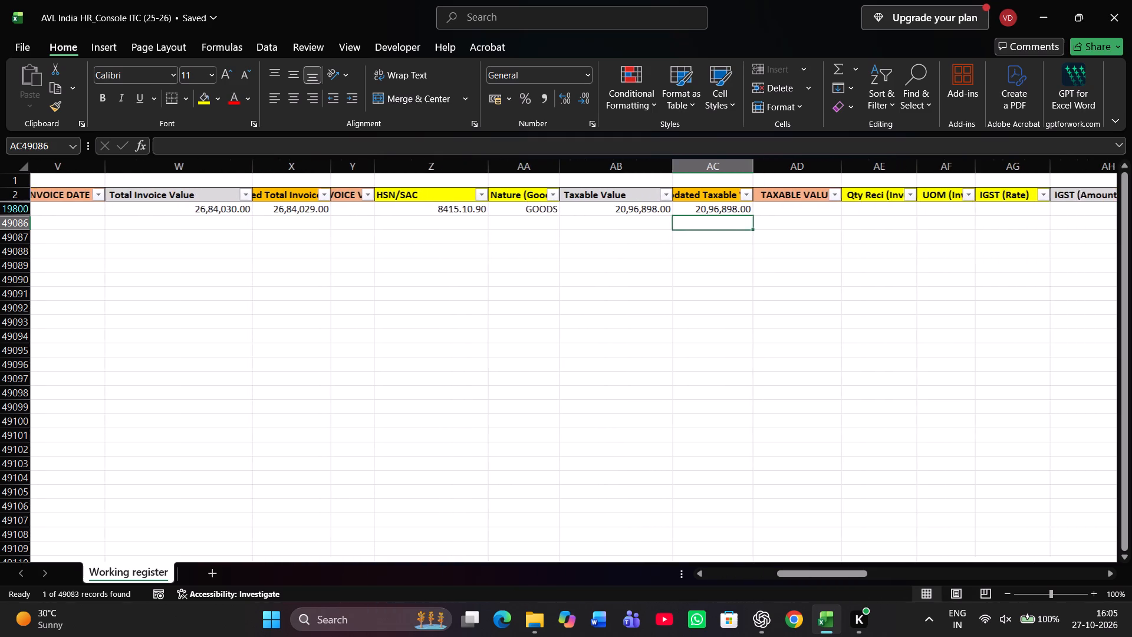
scroll(1026, 229, left, 1)
click(568, 208)
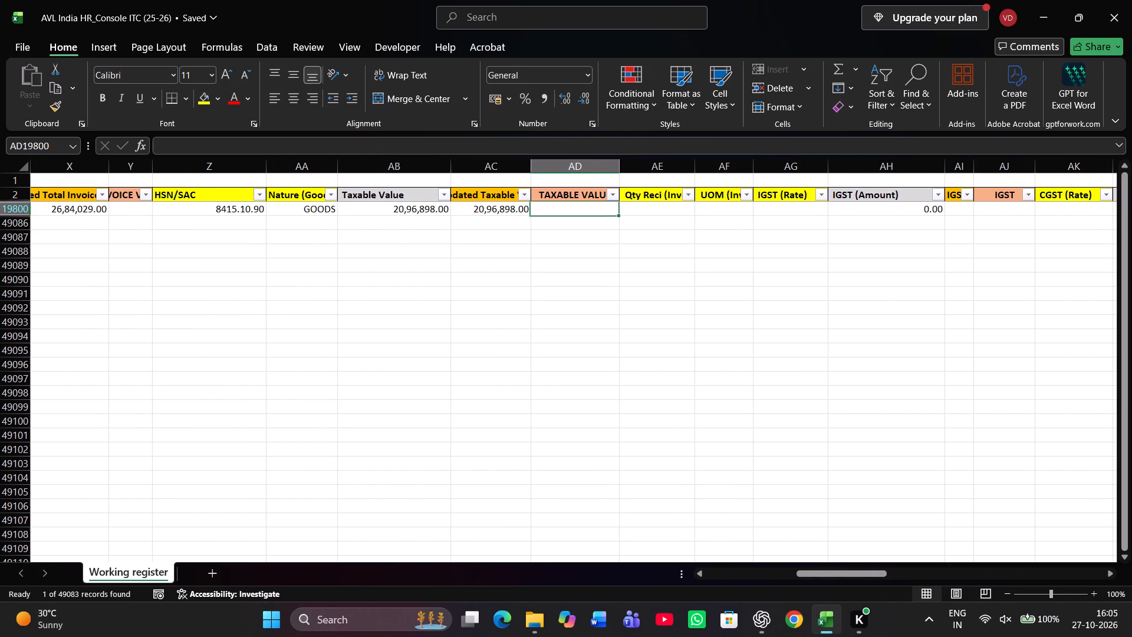
click(574, 194)
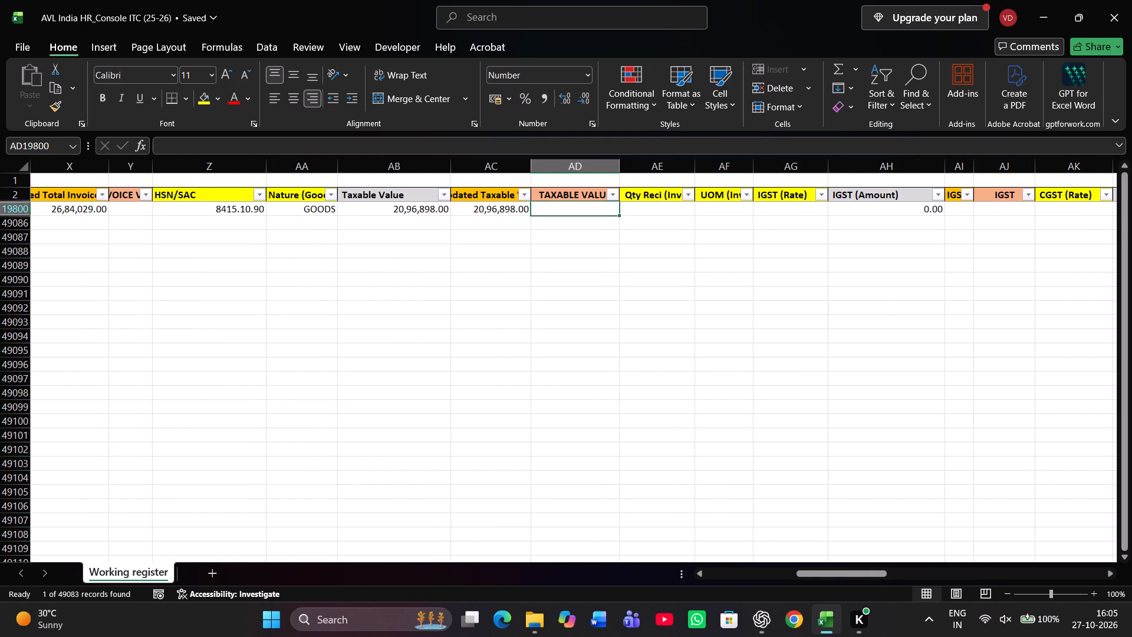
click(488, 197)
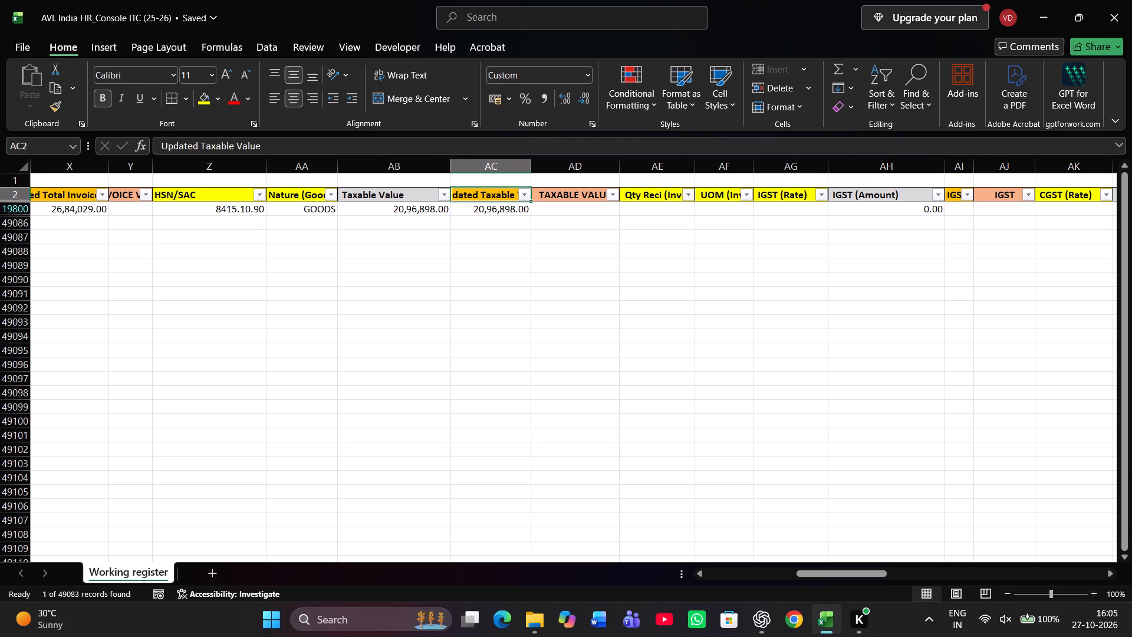
click(650, 193)
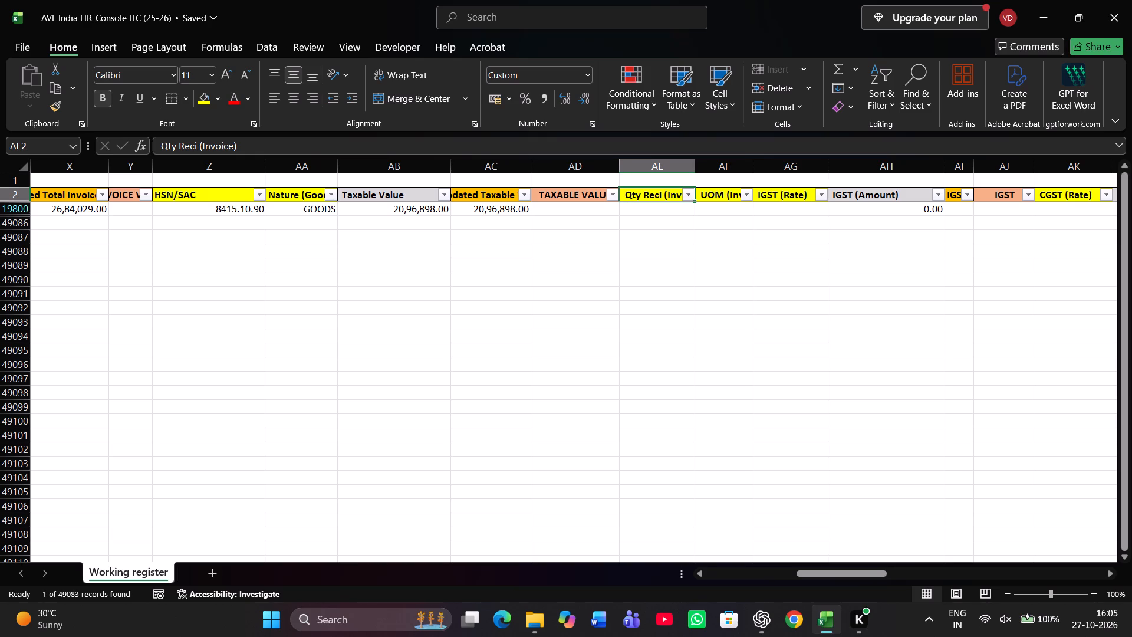
click(656, 210)
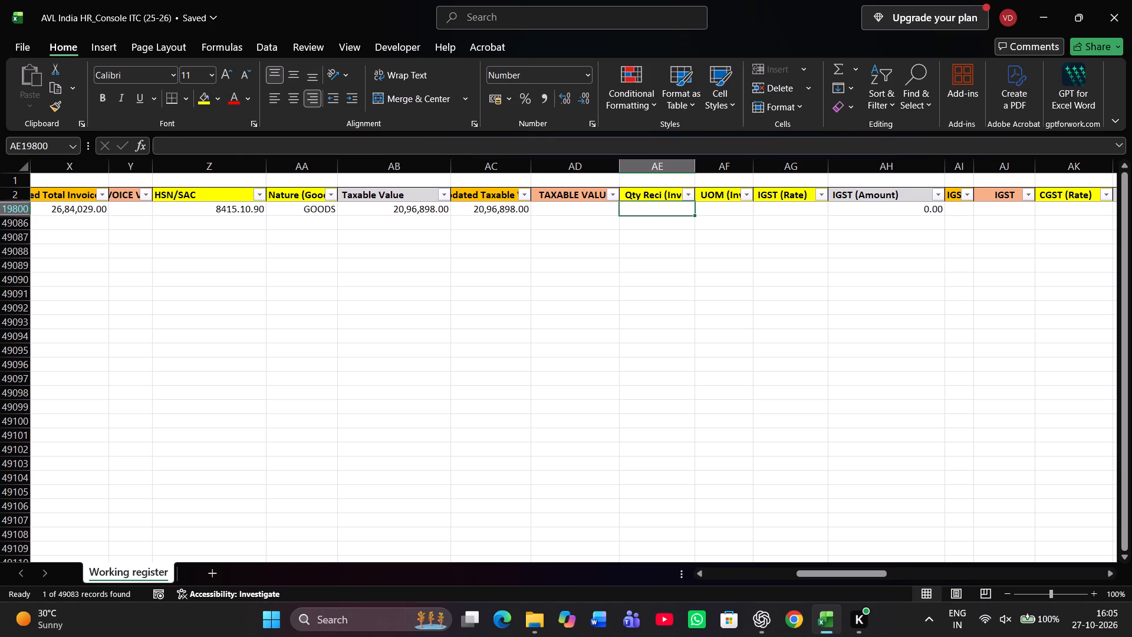
text(02)
key(Return)
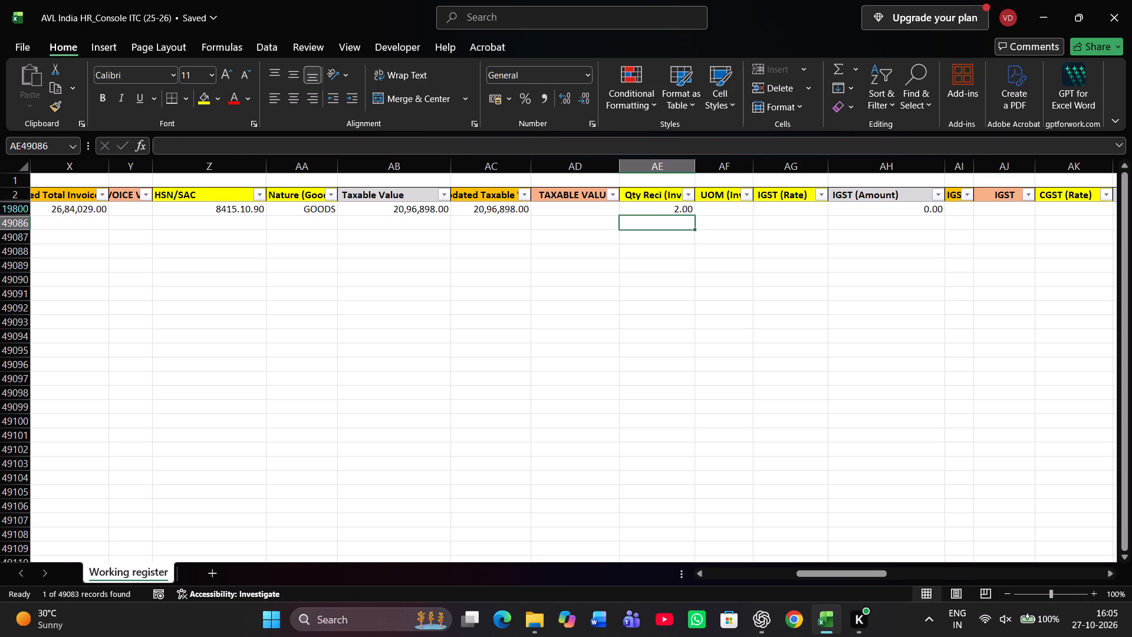
Enter NOS as the UOM for the invoice quantity in the Zeco Aircon Limited row.
click(732, 206)
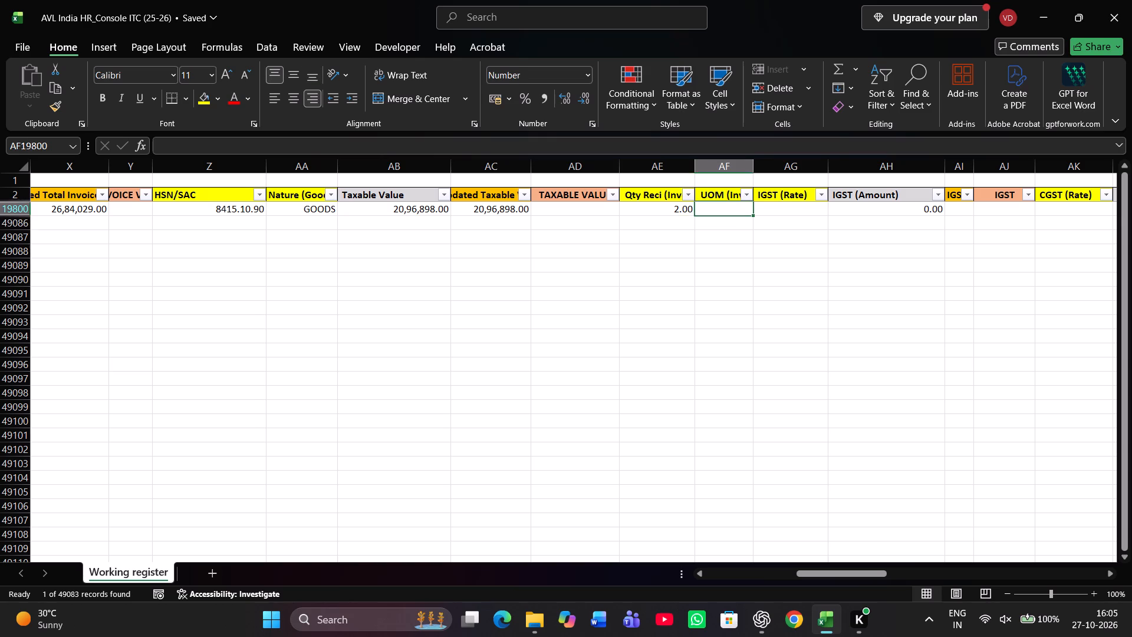
text(NO)
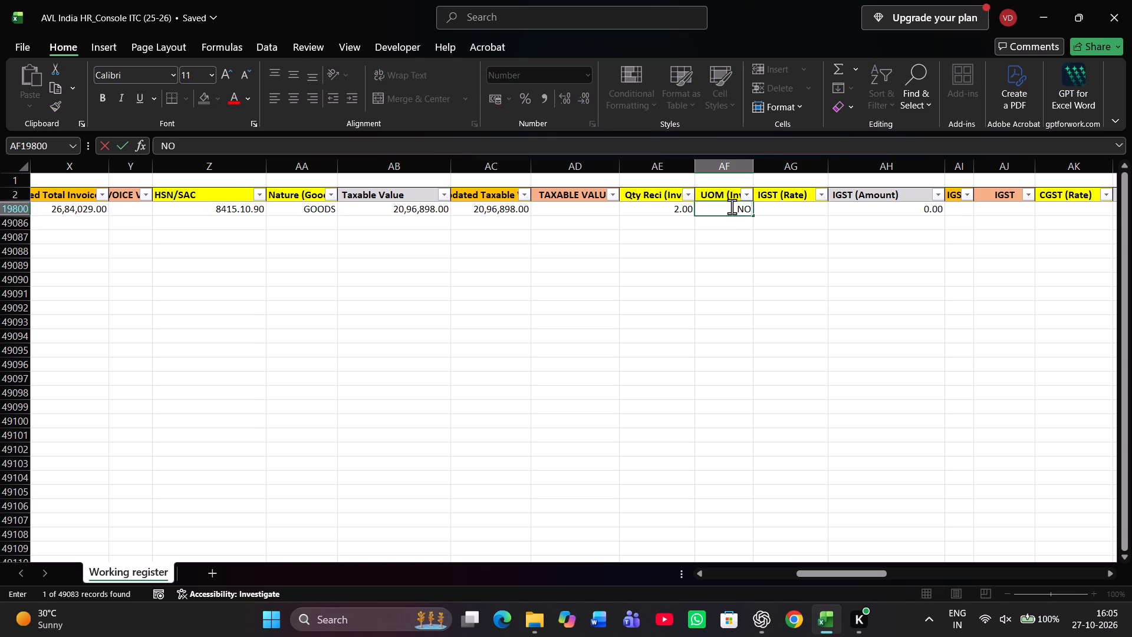
key(s)
click(729, 195)
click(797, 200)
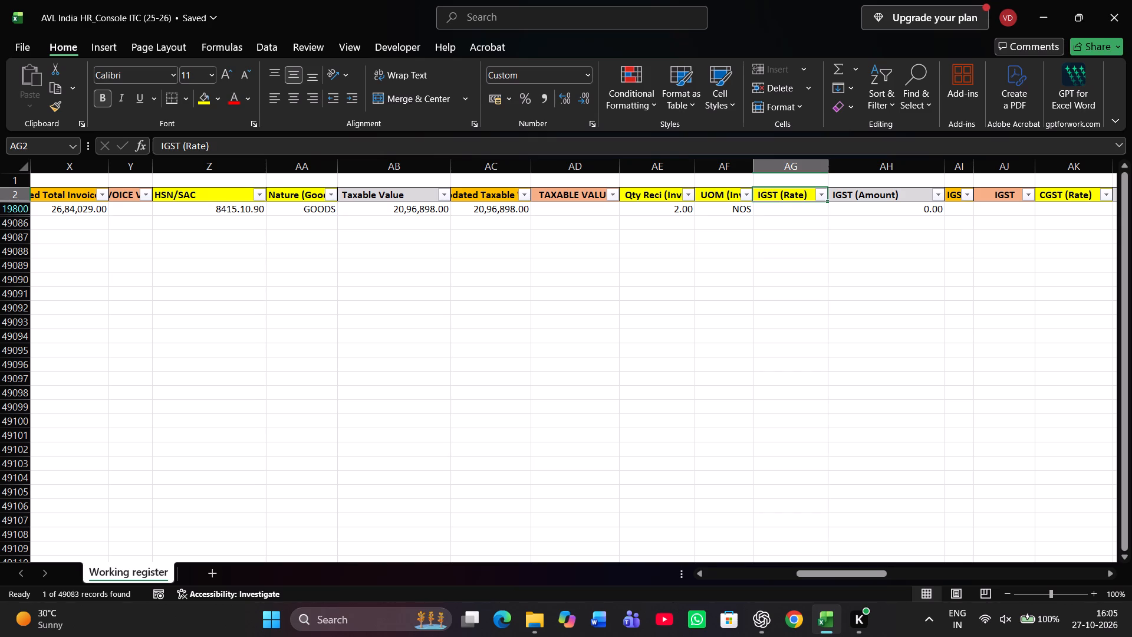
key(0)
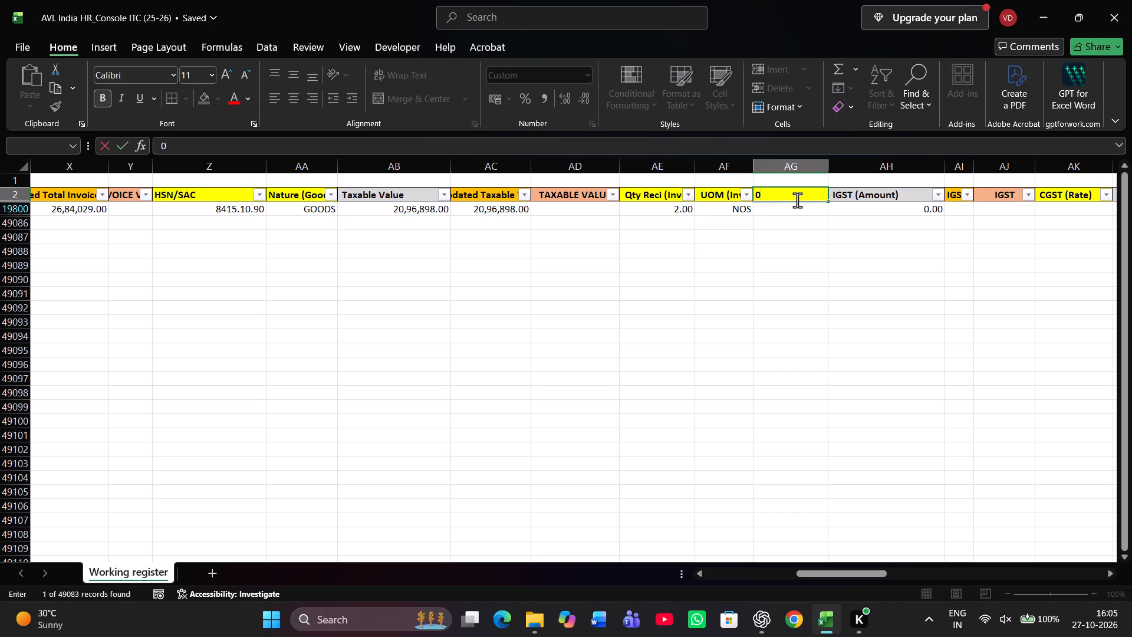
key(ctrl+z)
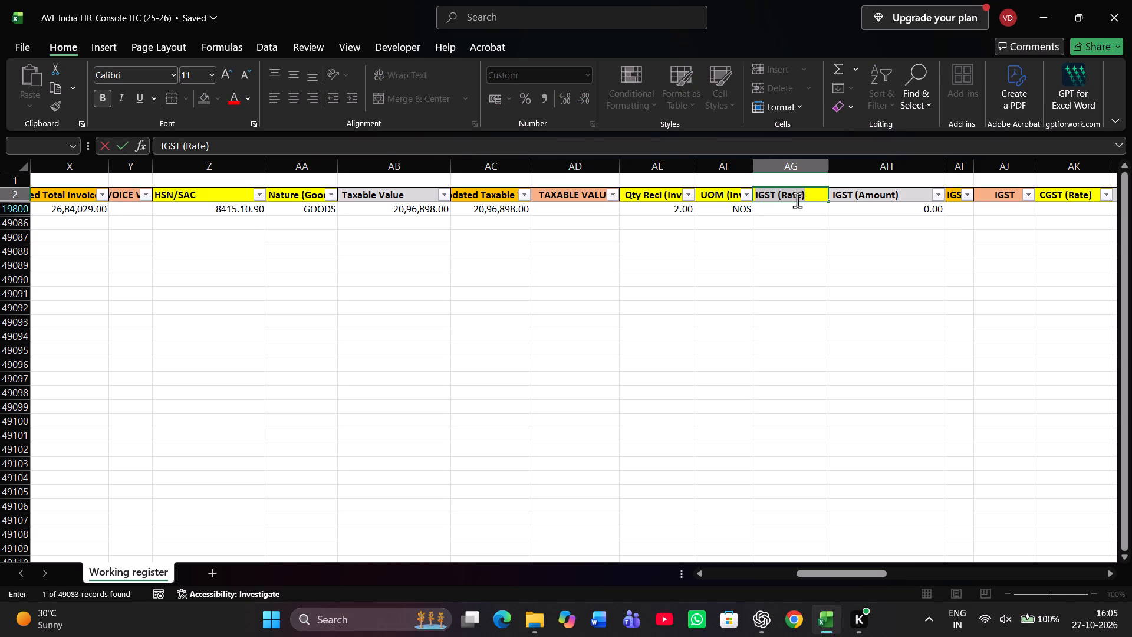
Enter 0.00 as the IGST (Rate) in the Zeco Aircon Limited row.
click(769, 211)
key(0)
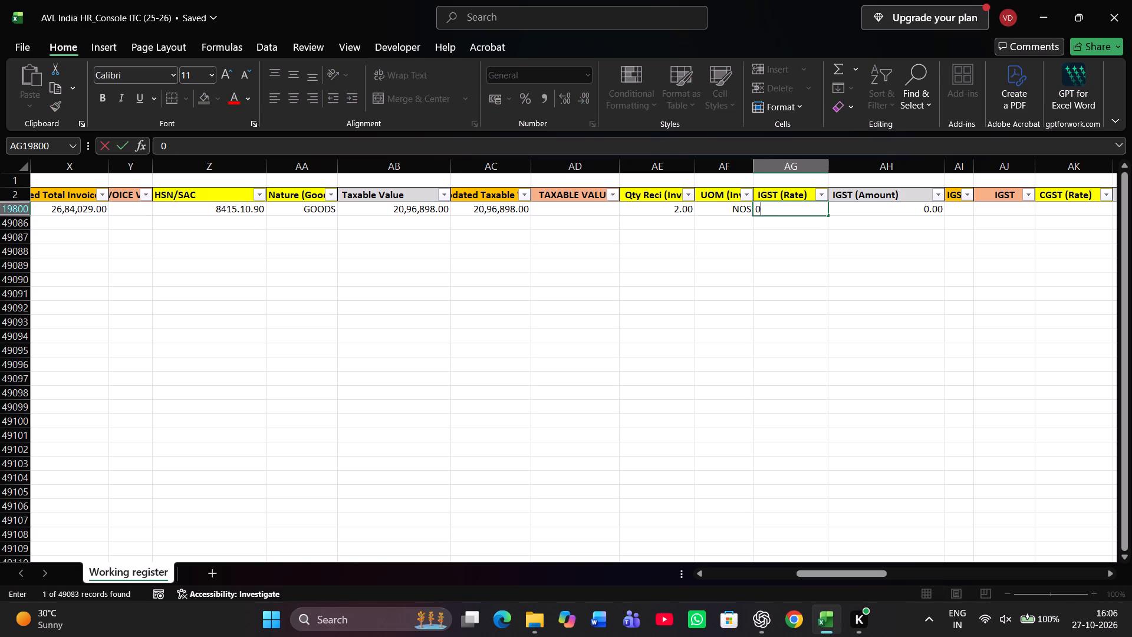
key(Return)
key(Up)
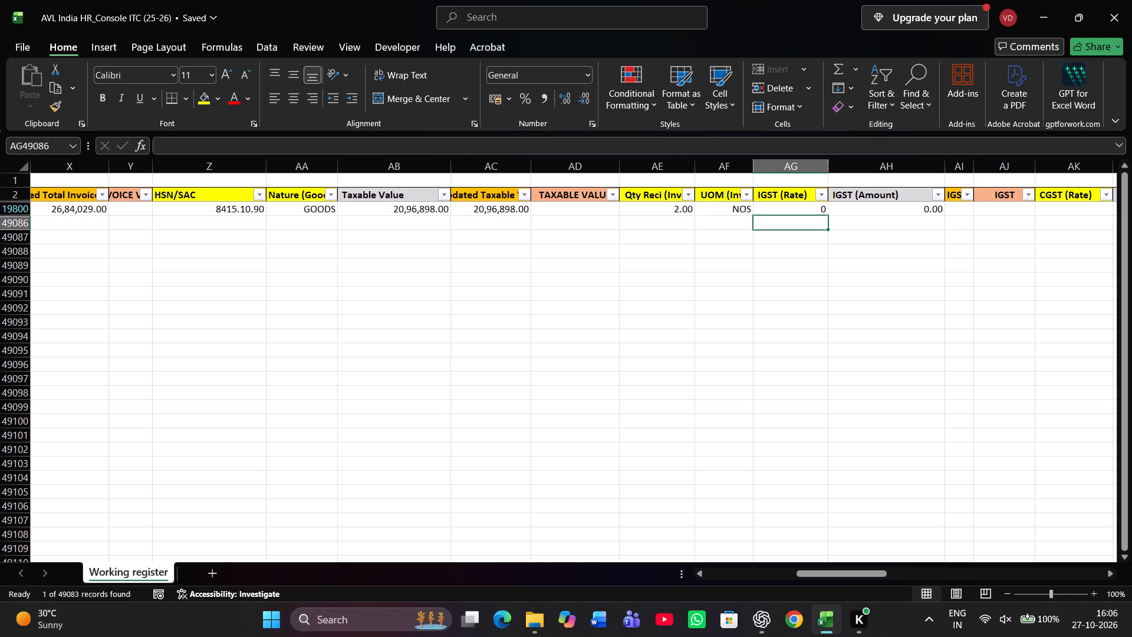
key(period)
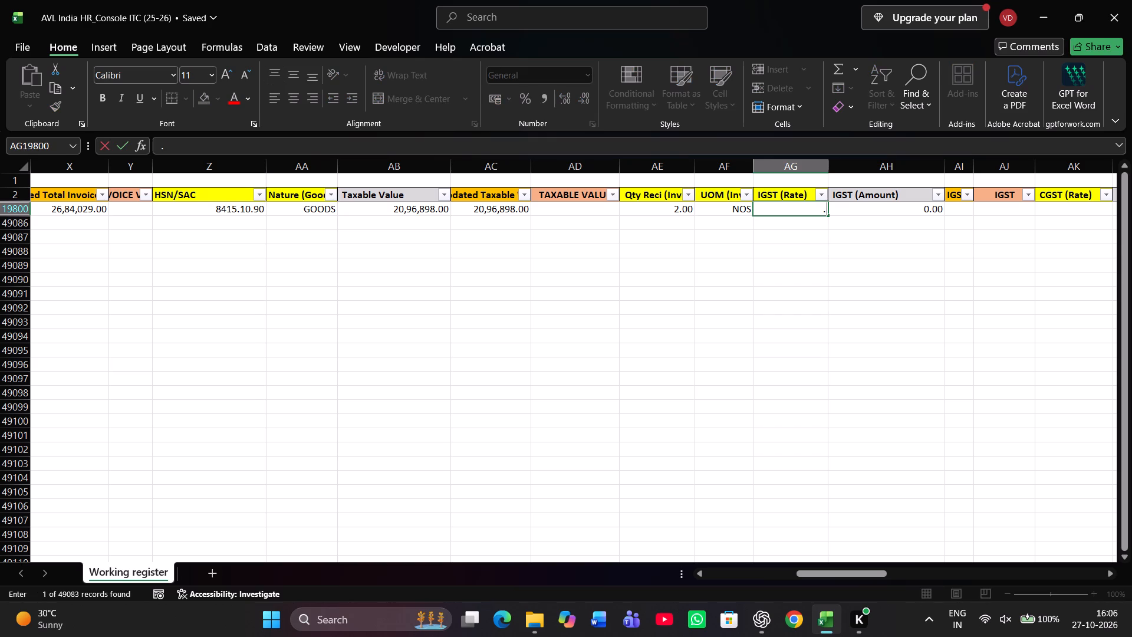
key(BackSpace)
text(0.00)
key(Return)
Enter 0 as the Updated IGST (Amount) in the Zeco Aircon Limited row.
scroll(970, 210, left, 2)
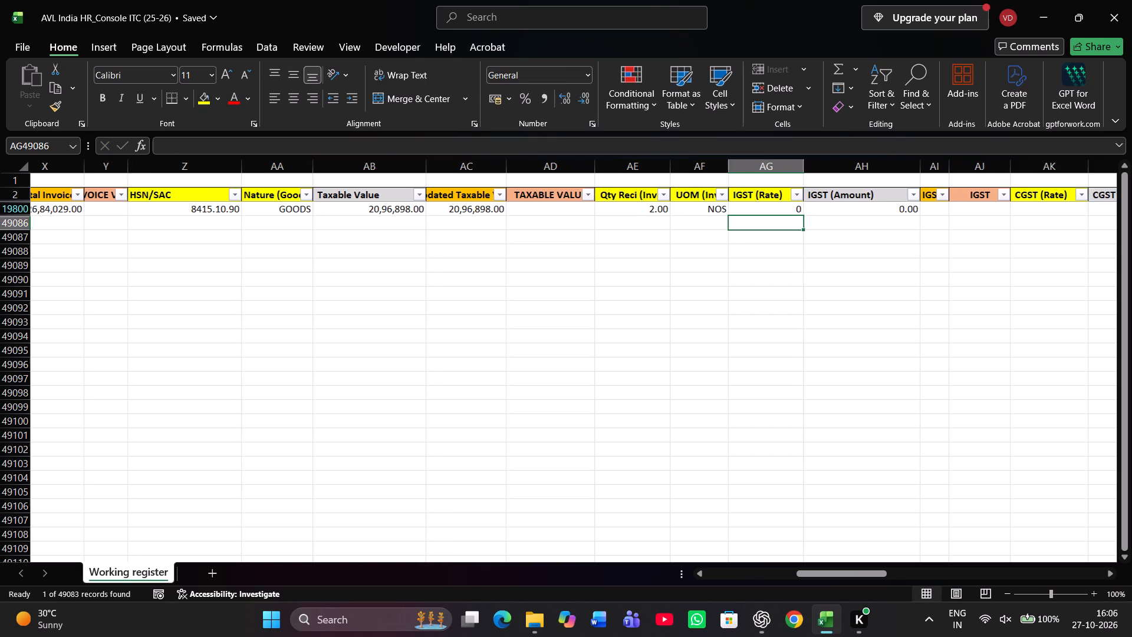
scroll(970, 210, left, 4)
scroll(771, 245, left, 1)
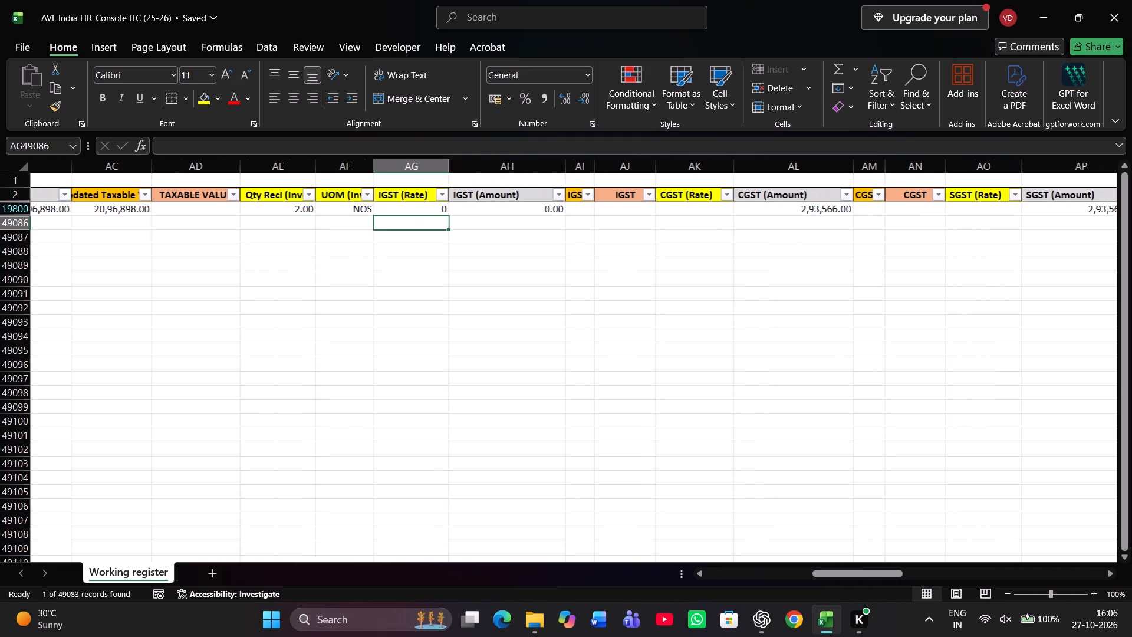
scroll(771, 245, left, 1)
click(533, 197)
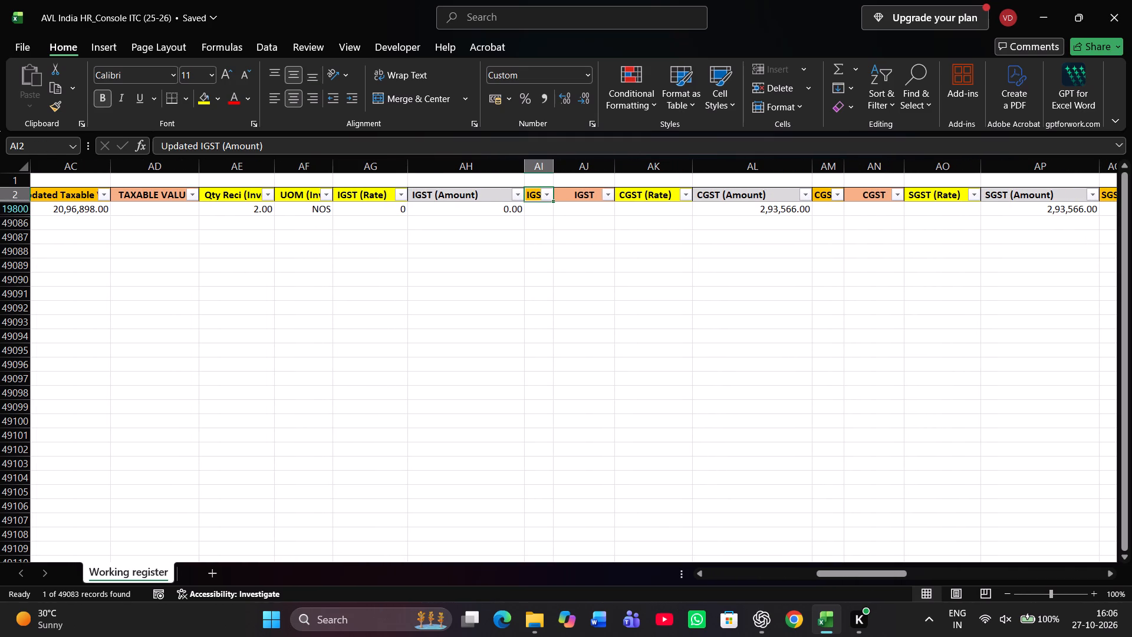
click(542, 211)
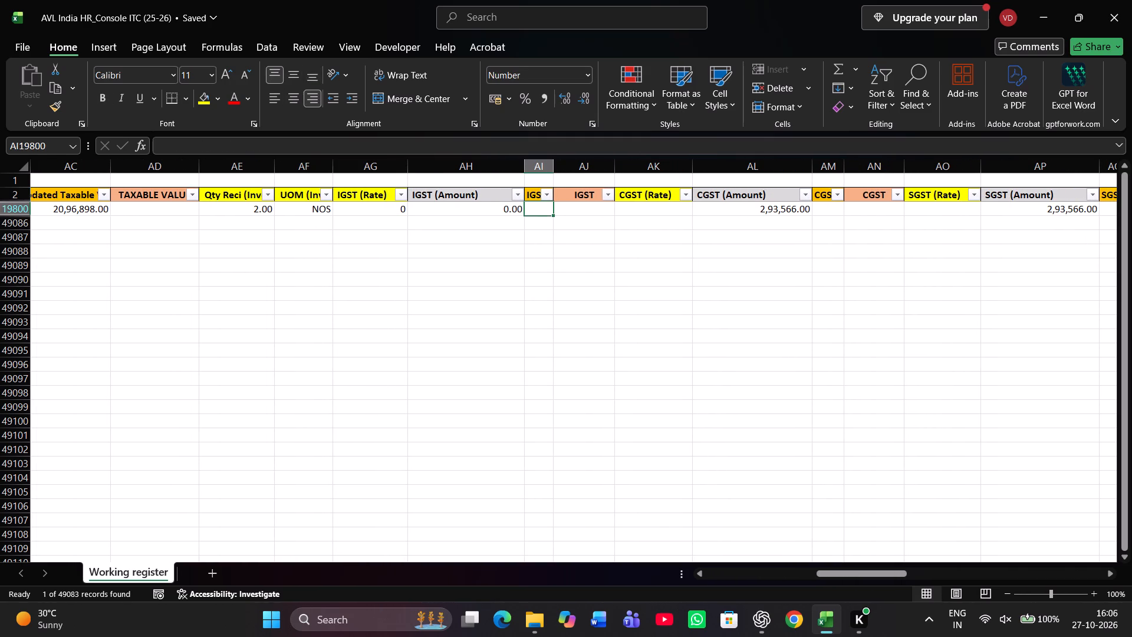
key(0)
key(Return)
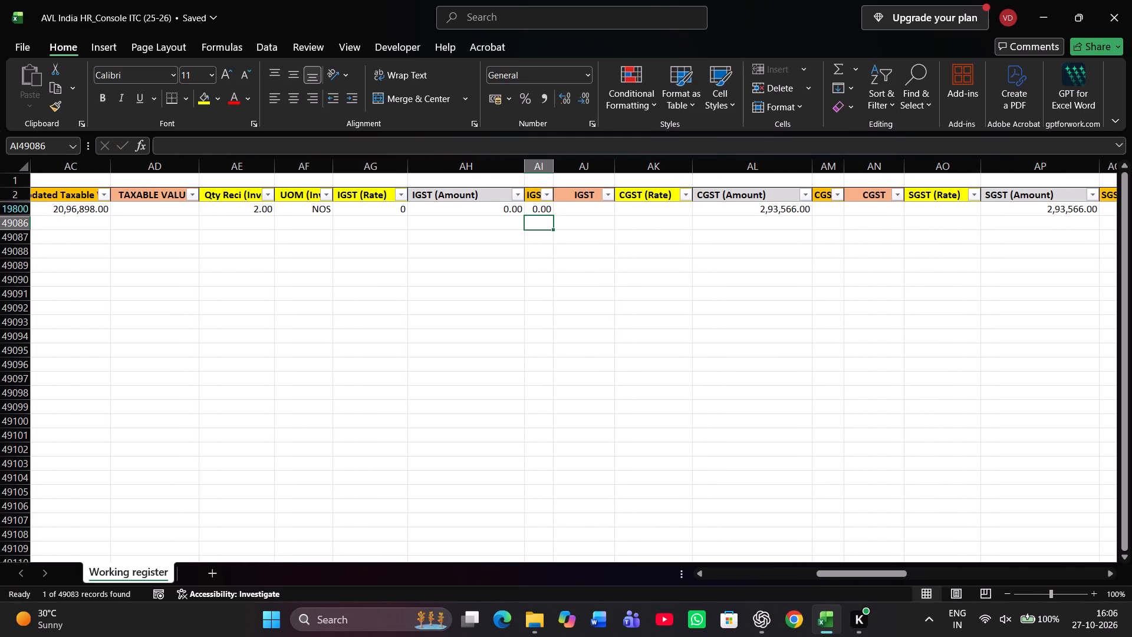
Enter 14 as the CGST (Rate) in the Zeco Aircon Limited row.
click(587, 201)
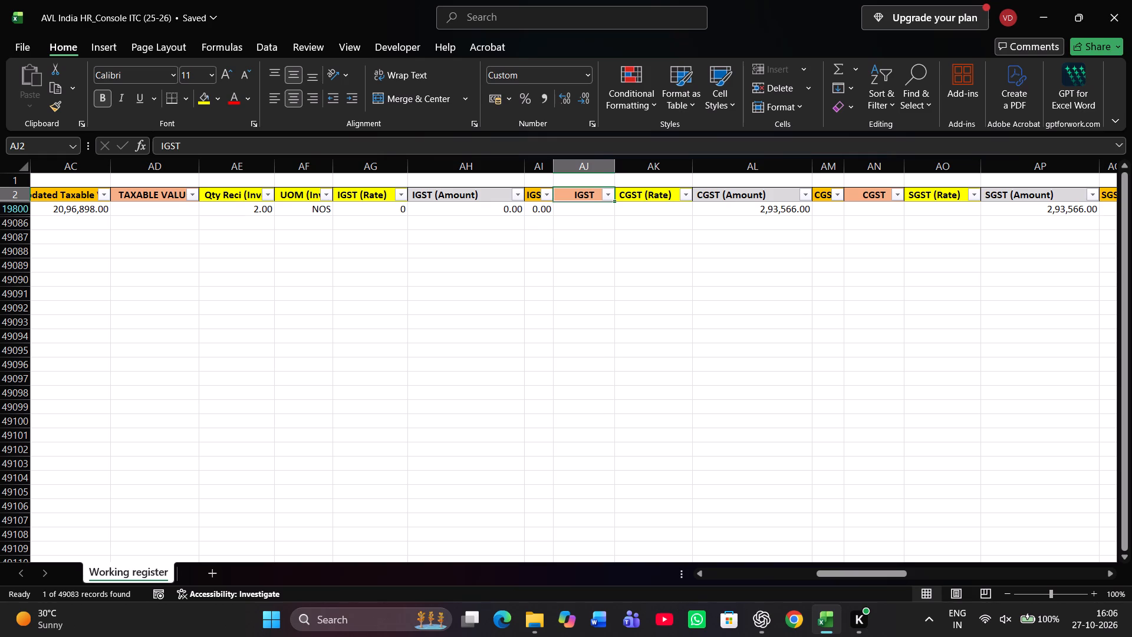
click(639, 201)
click(639, 201)
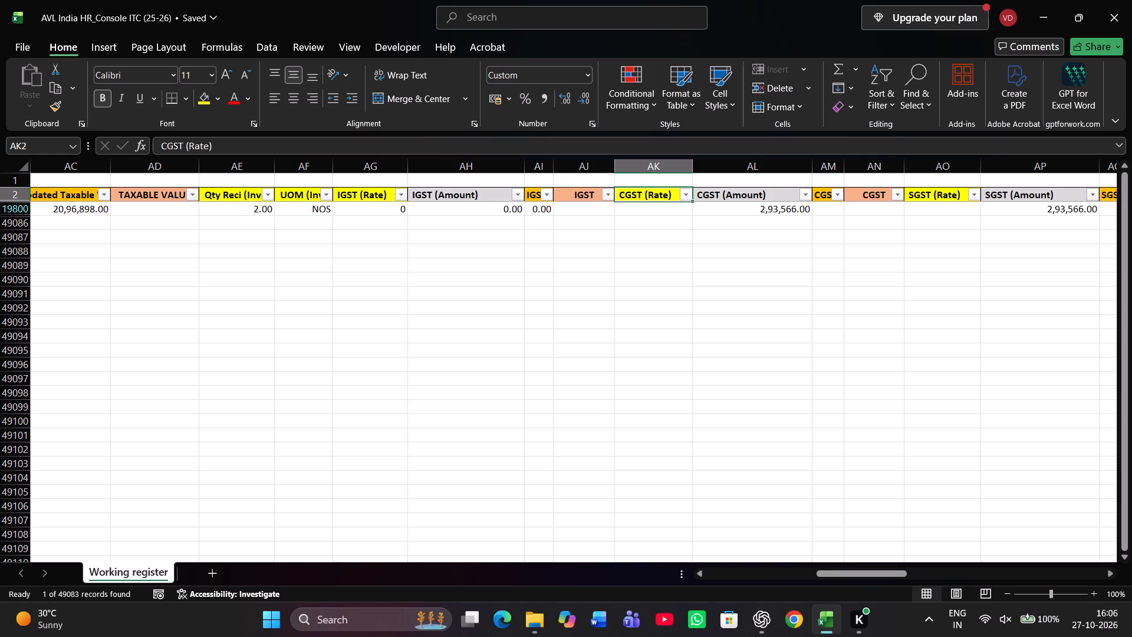
click(649, 212)
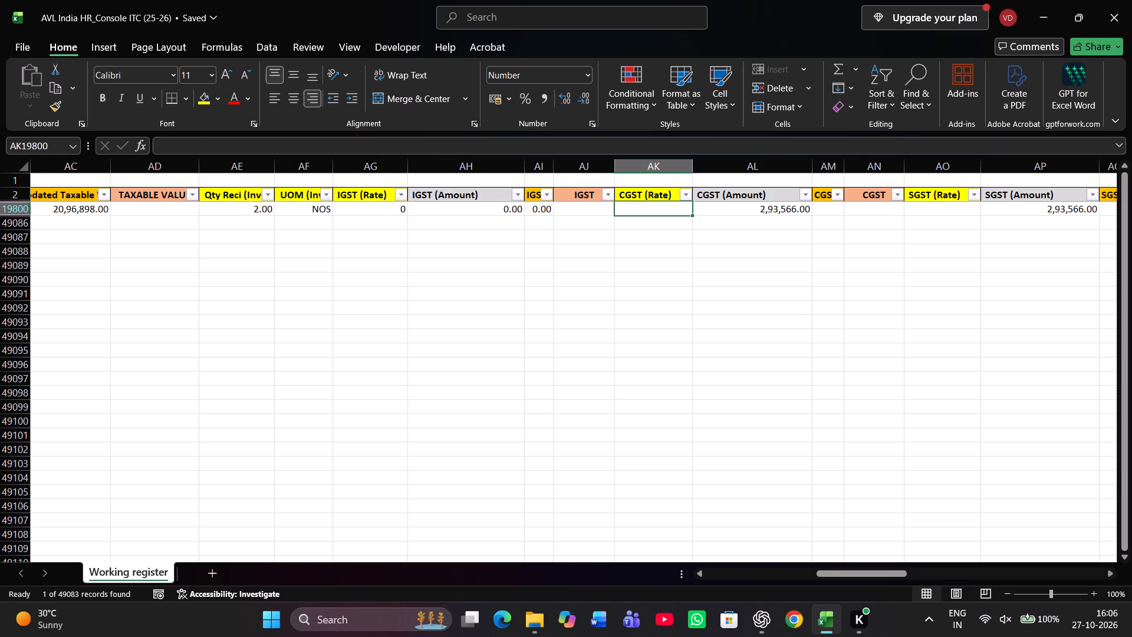
text(14)
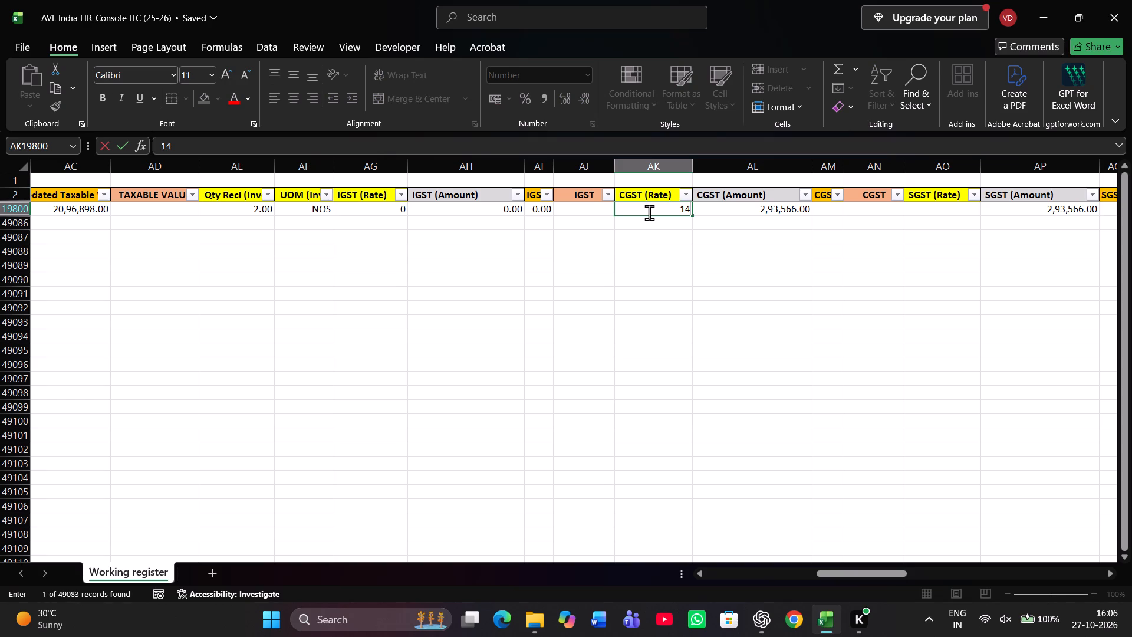
key(Return)
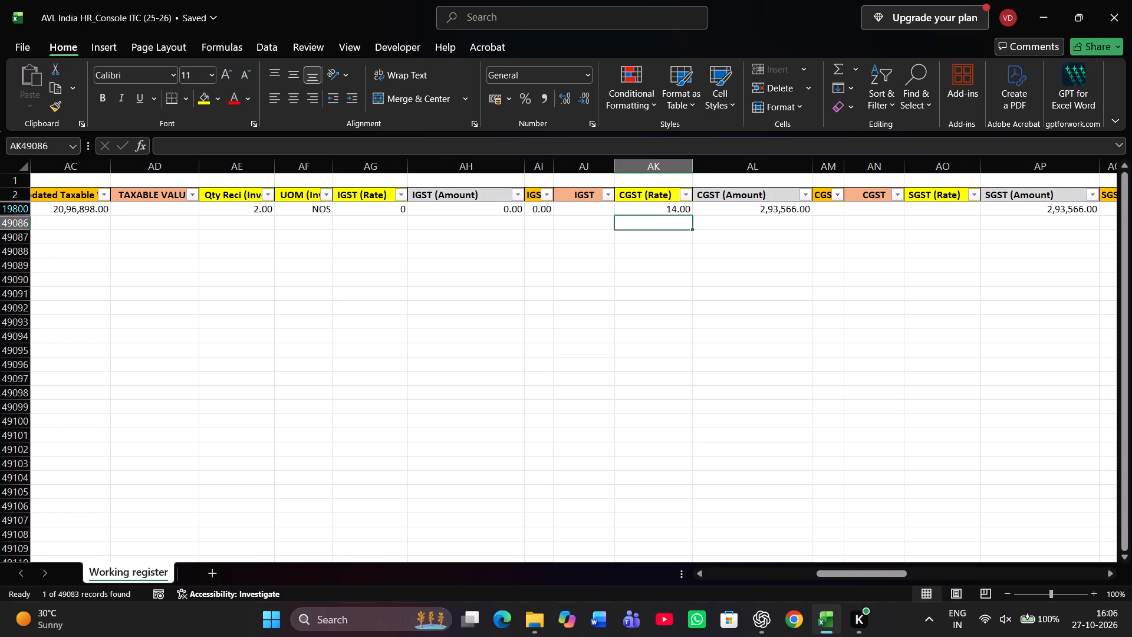
Enter 293566 as the Updated CGST (Amount) in the Zeco Aircon Limited row.
scroll(831, 239, left, 1)
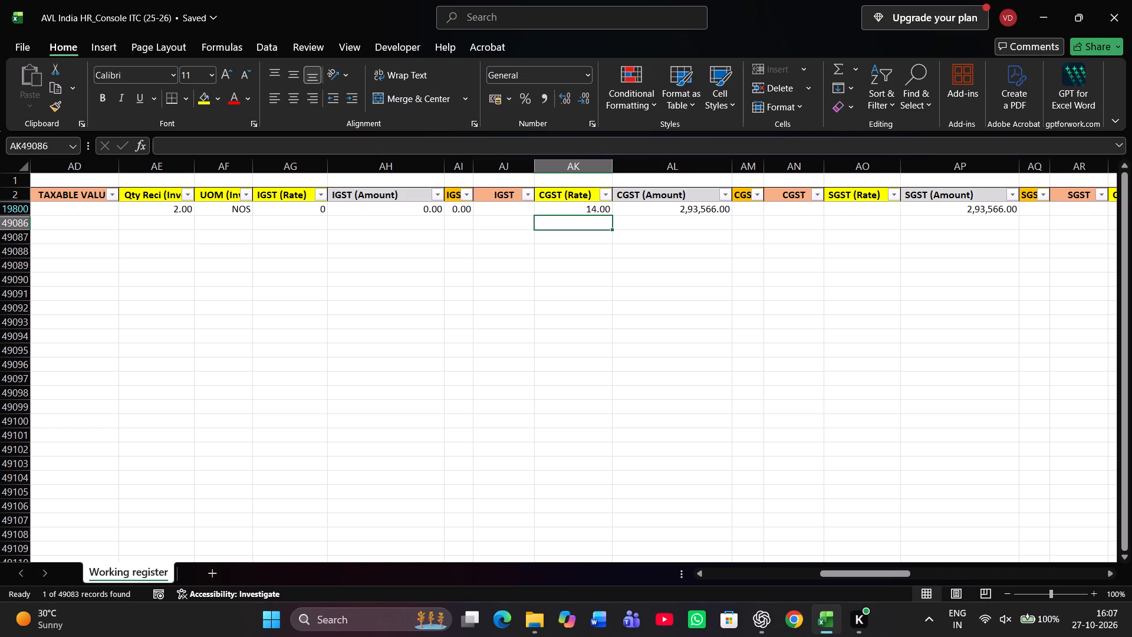
click(740, 205)
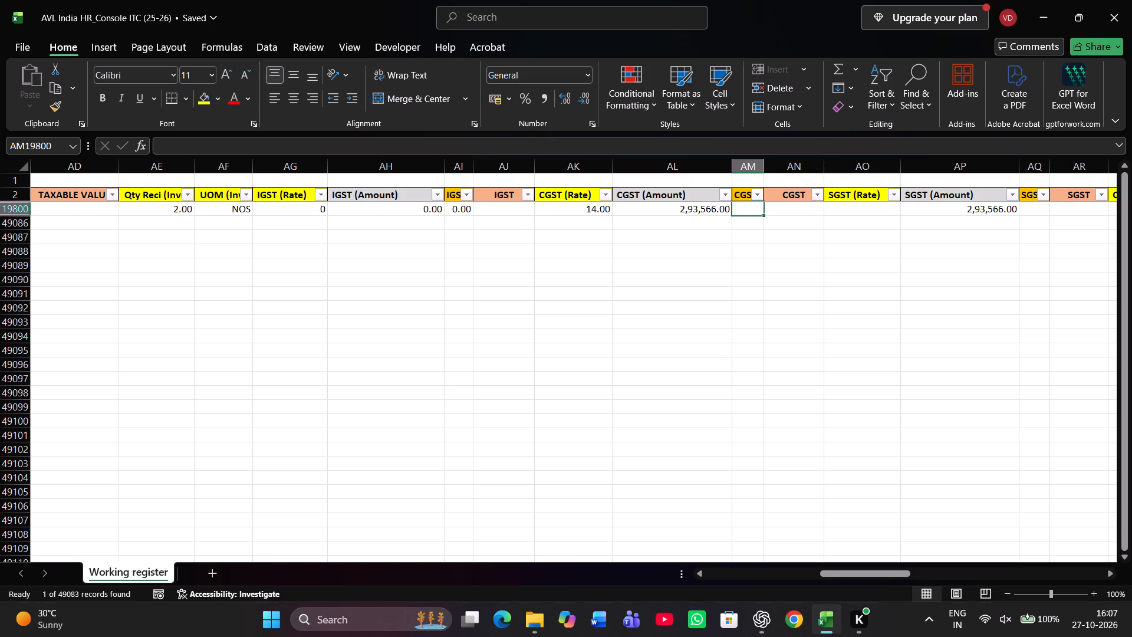
click(743, 197)
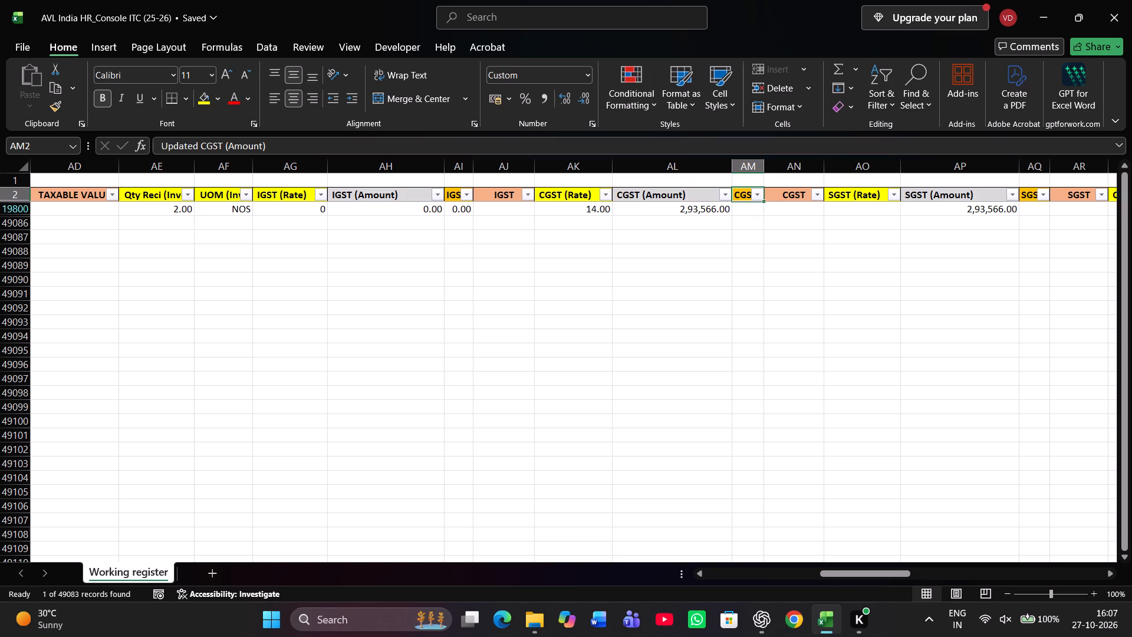
scroll(750, 215, left, 1)
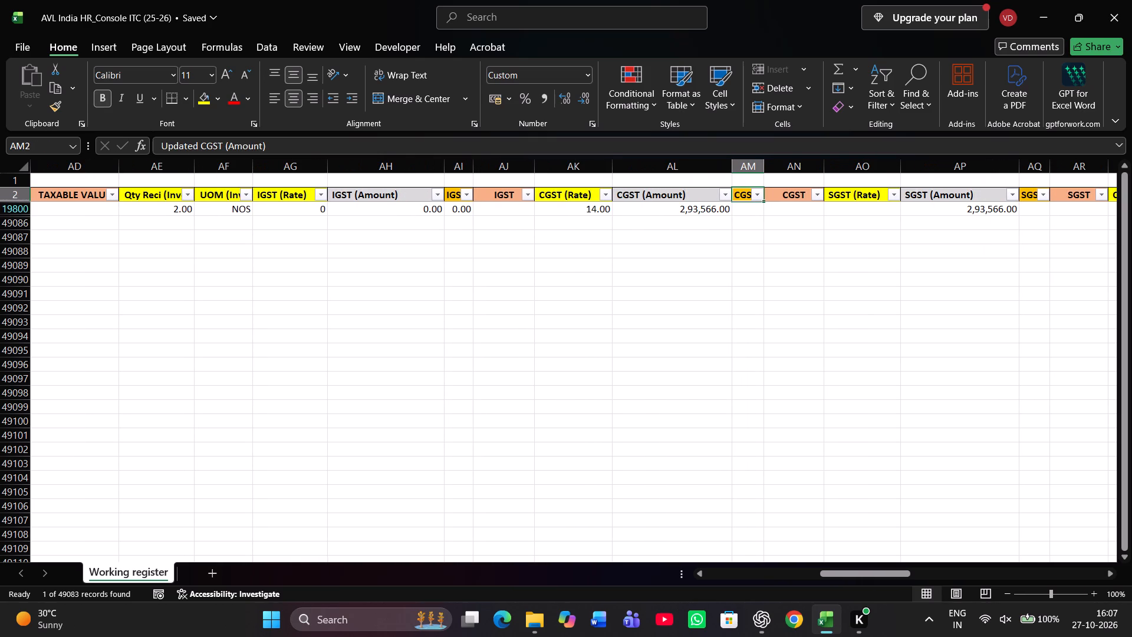
click(748, 214)
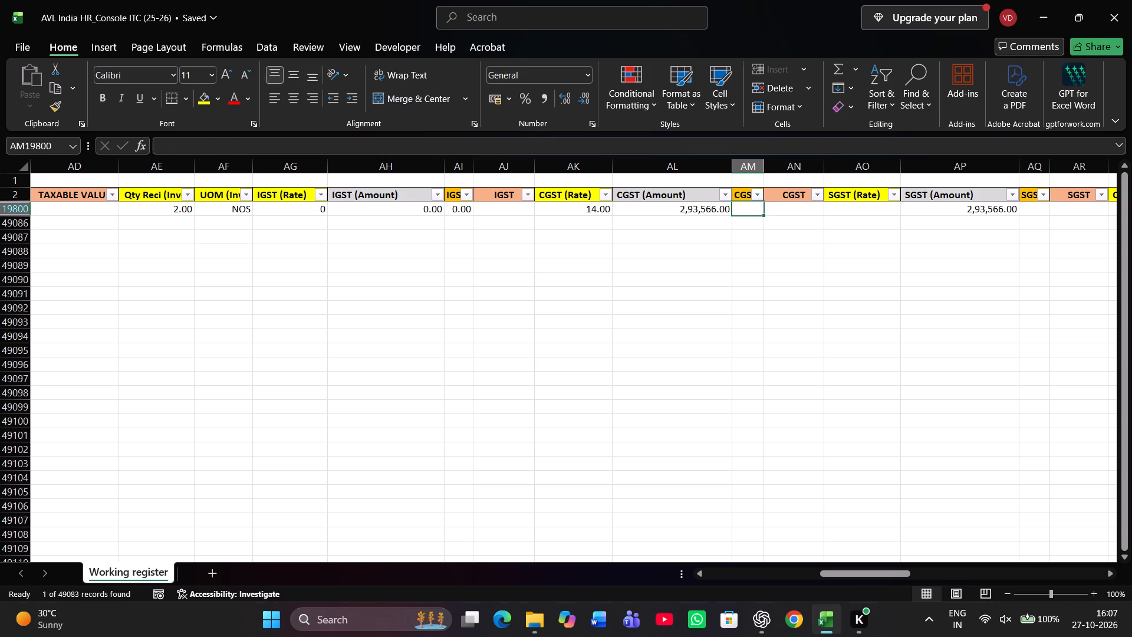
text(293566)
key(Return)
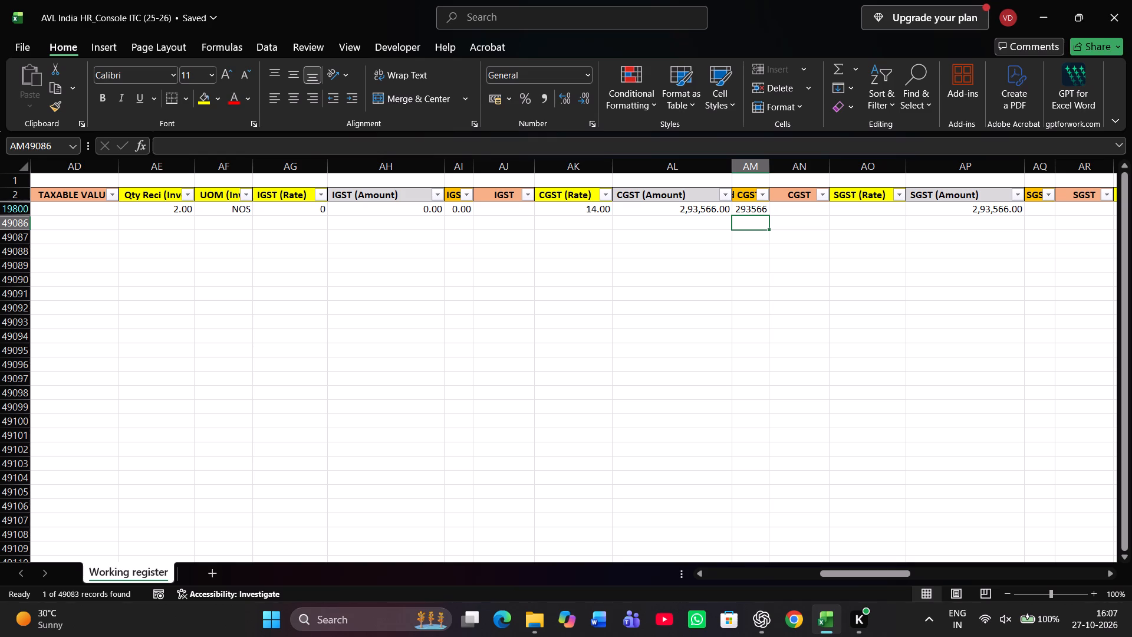
Slightly widen the Updated CGST (Amount) column.
scroll(815, 271, down, 1)
scroll(815, 271, up, 4)
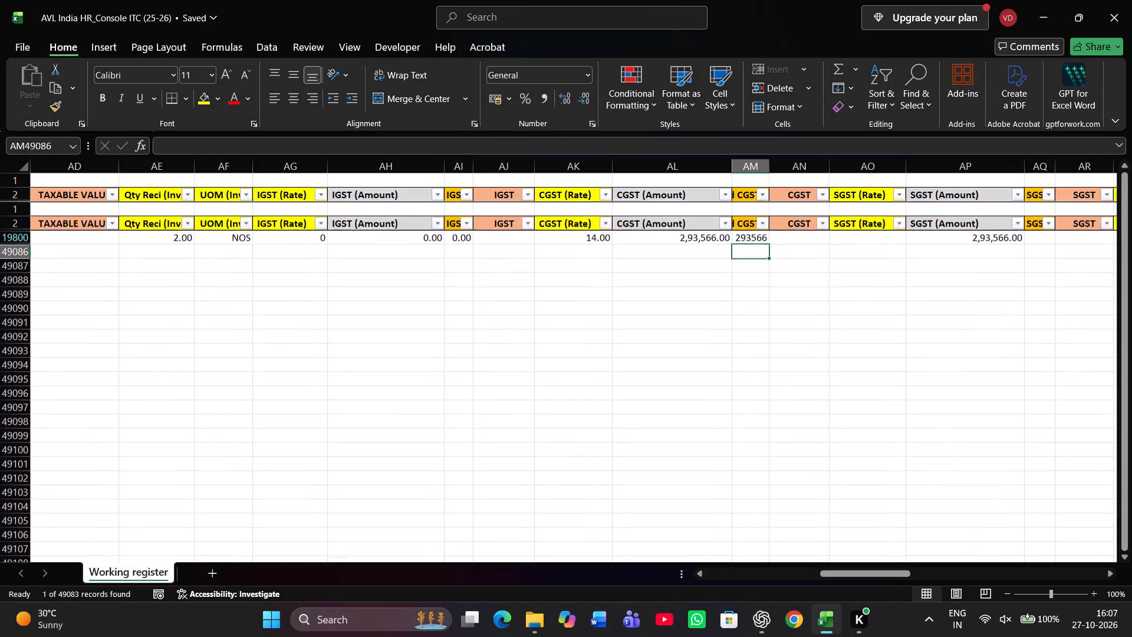
key(Right)
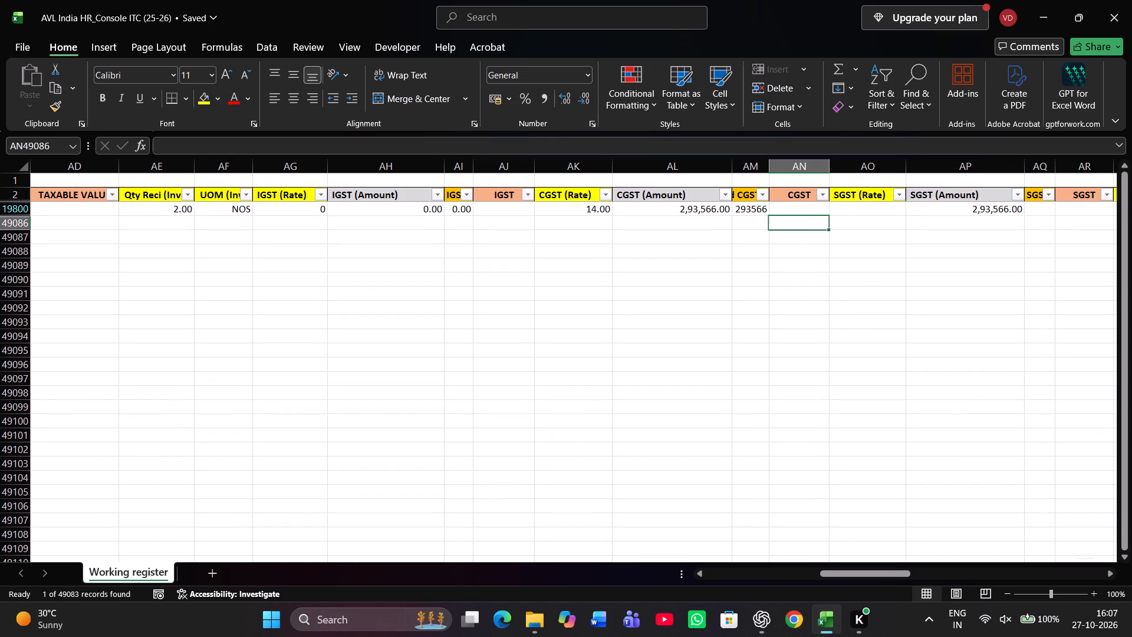
key(Up)
key(Left)
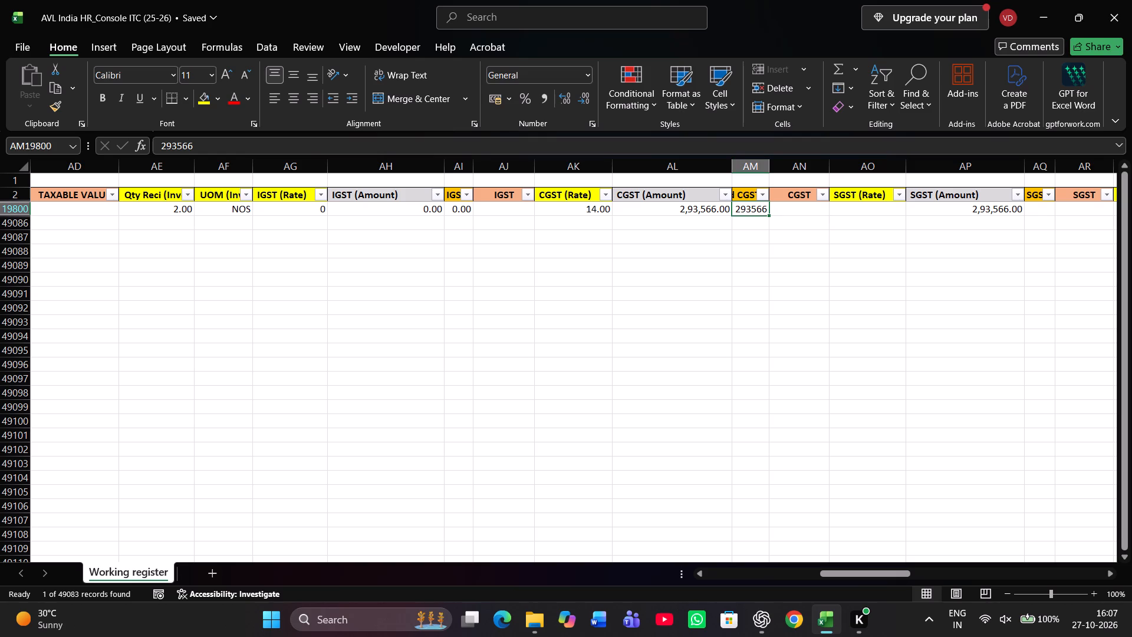
drag(768, 166, 775, 166)
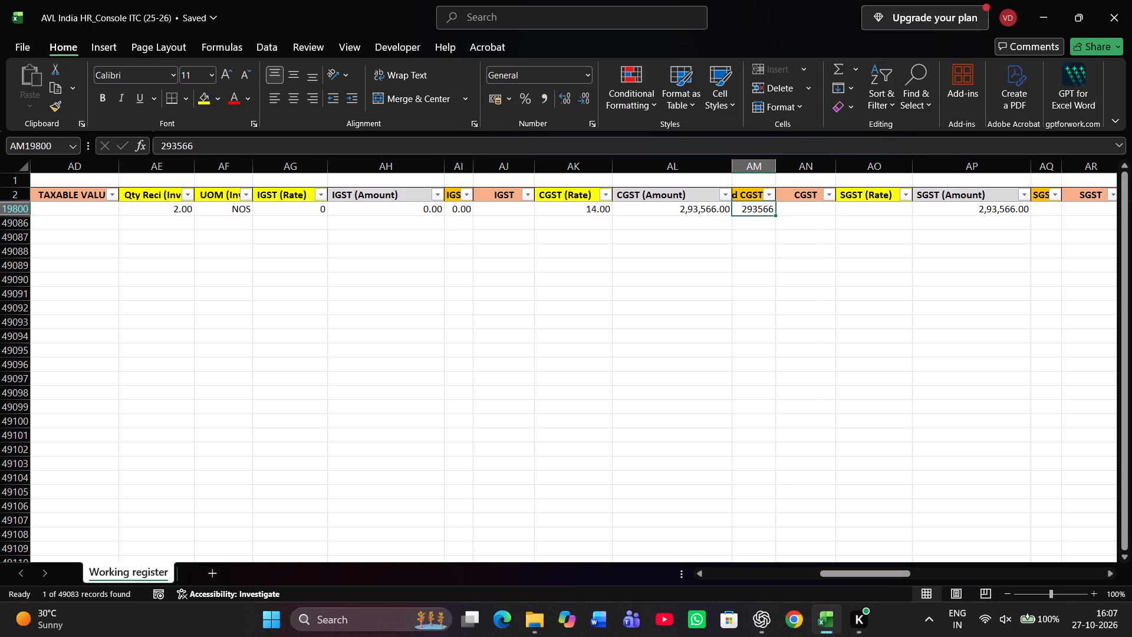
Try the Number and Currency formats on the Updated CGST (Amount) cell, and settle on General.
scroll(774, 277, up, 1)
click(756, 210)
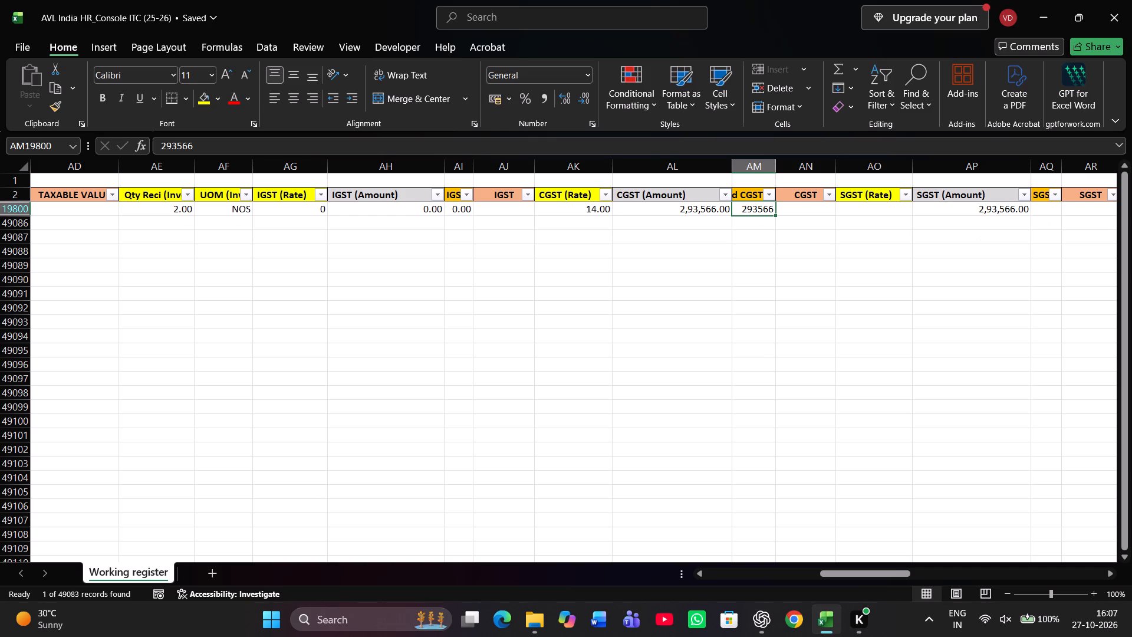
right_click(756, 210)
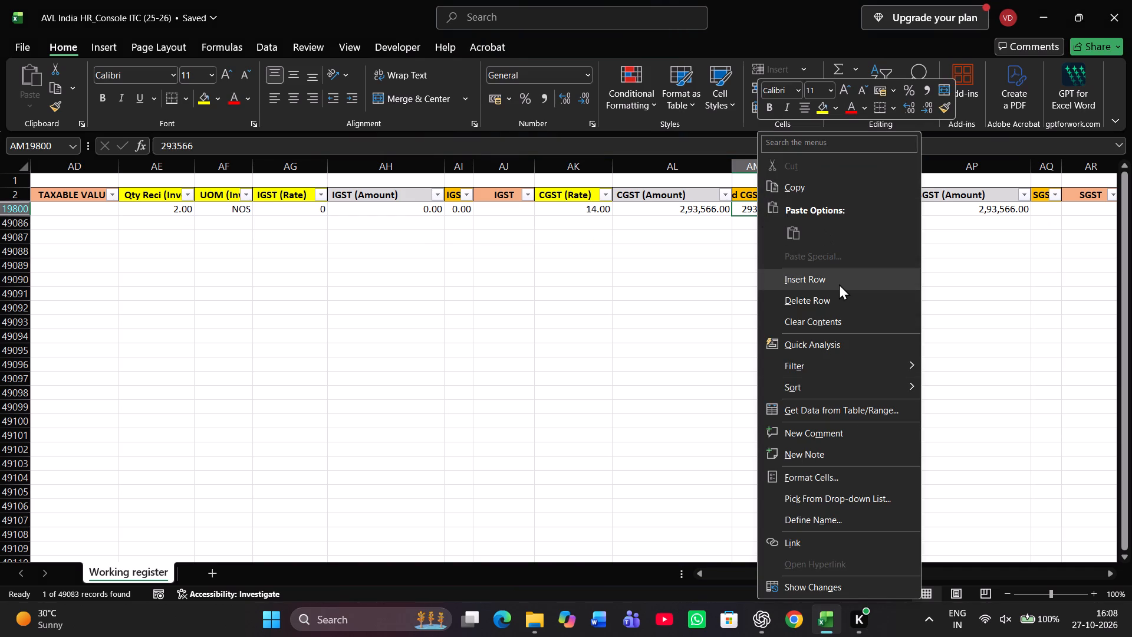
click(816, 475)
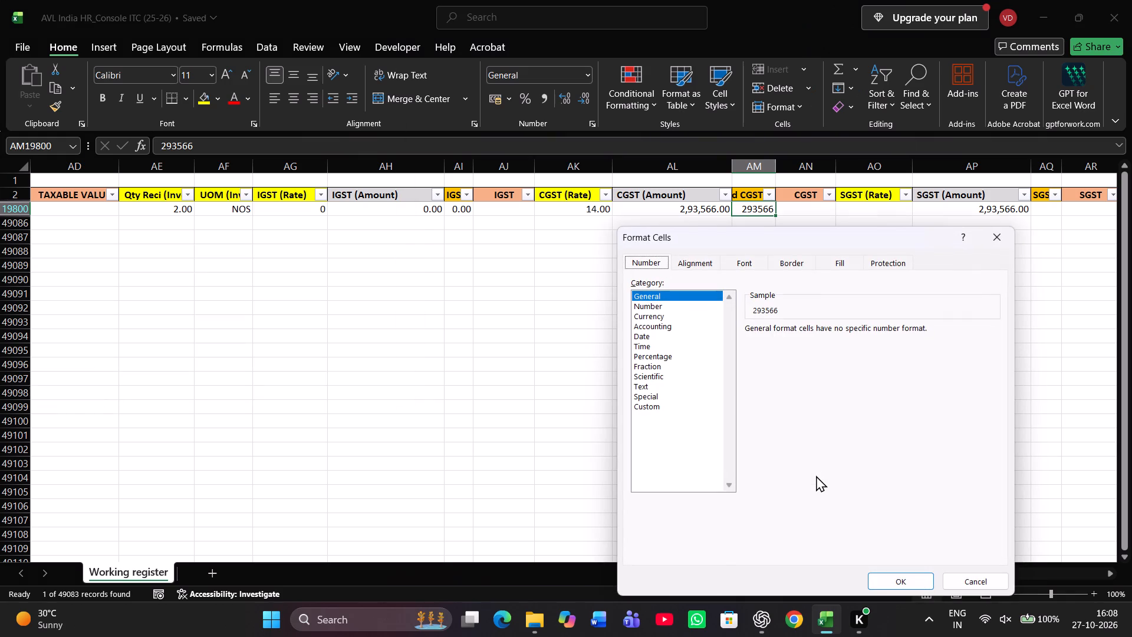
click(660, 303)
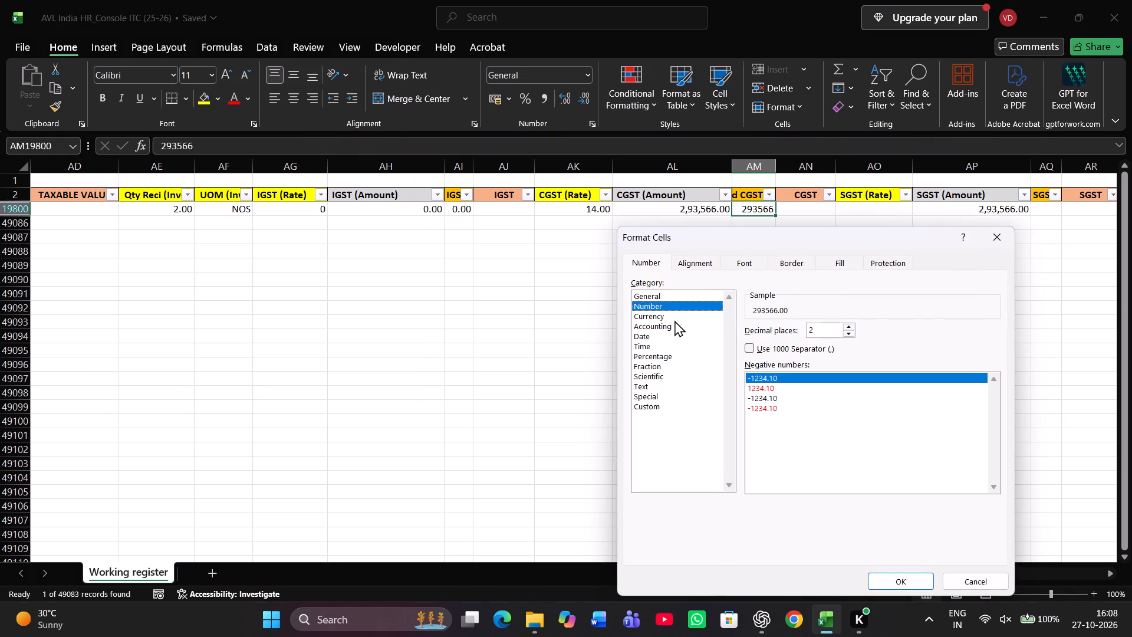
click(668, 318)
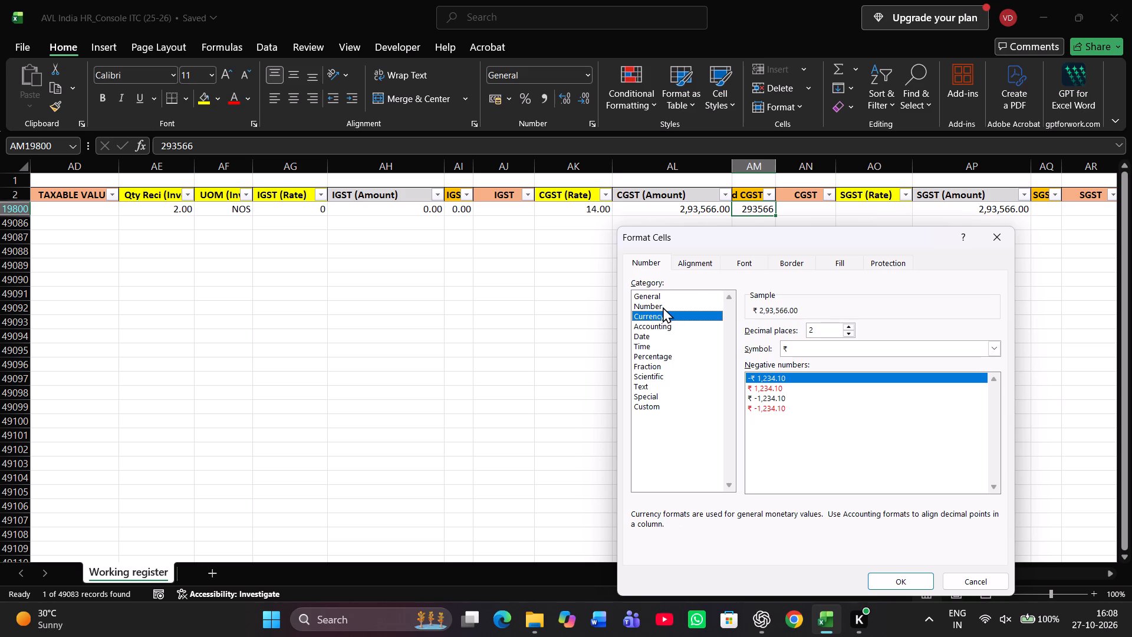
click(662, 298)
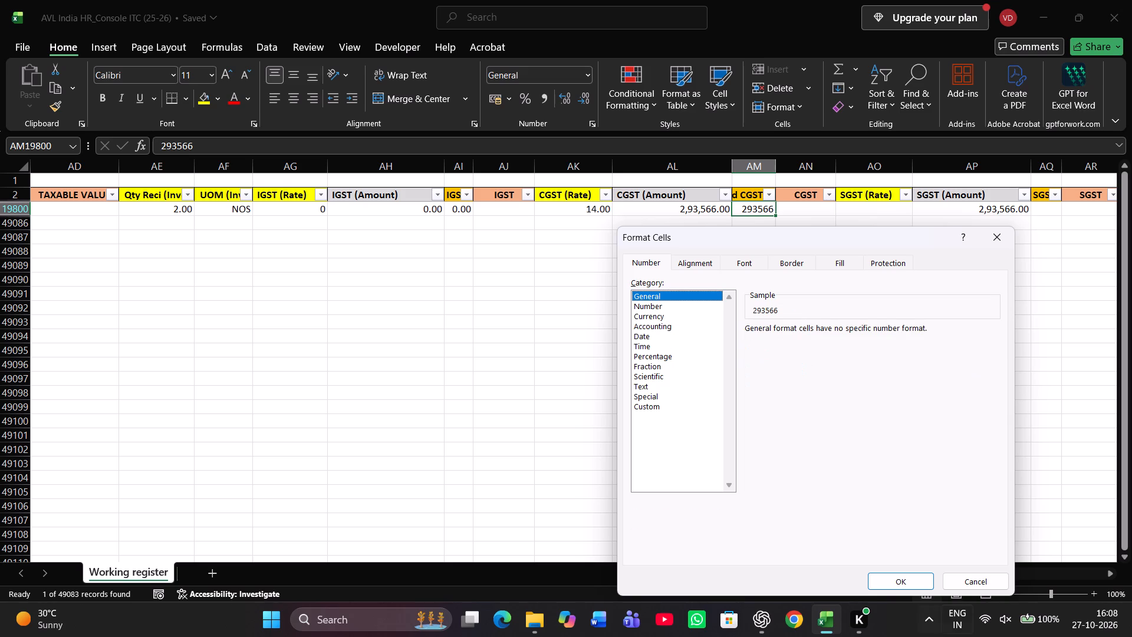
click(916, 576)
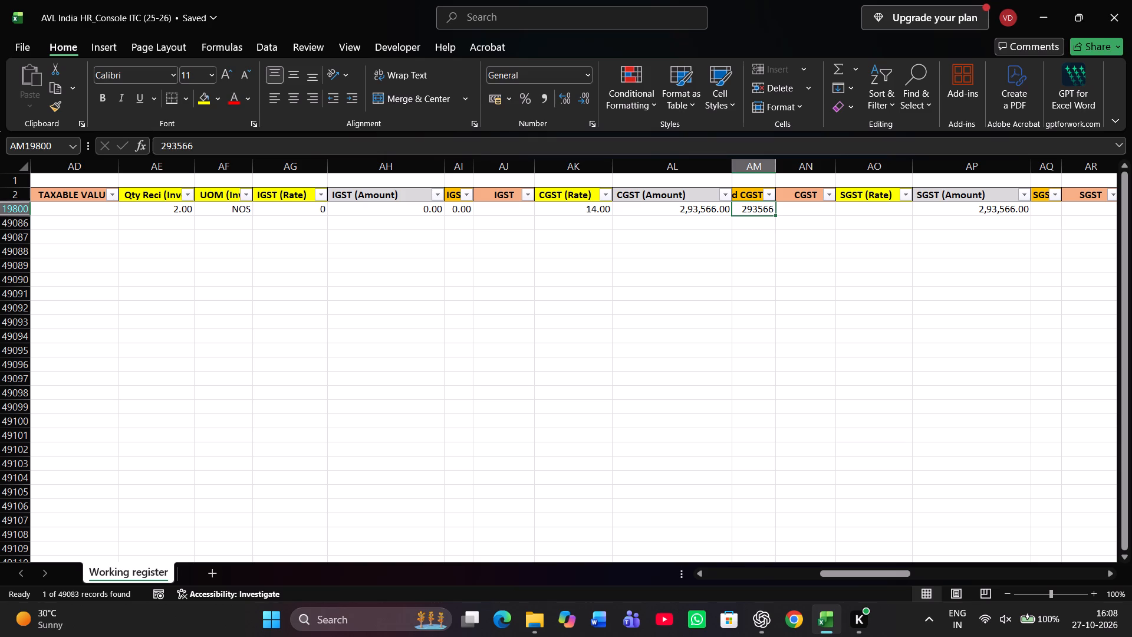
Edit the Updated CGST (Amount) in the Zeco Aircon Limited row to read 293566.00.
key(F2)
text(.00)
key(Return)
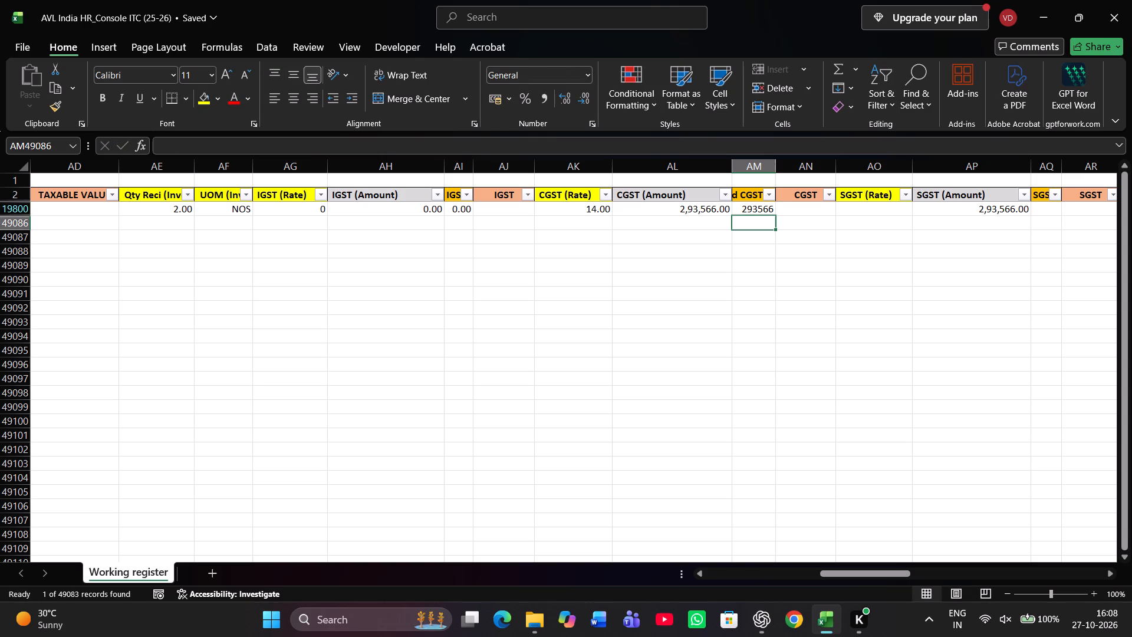
Enter 14 as the SGST (Rate) in the Zeco Aircon Limited row.
click(800, 206)
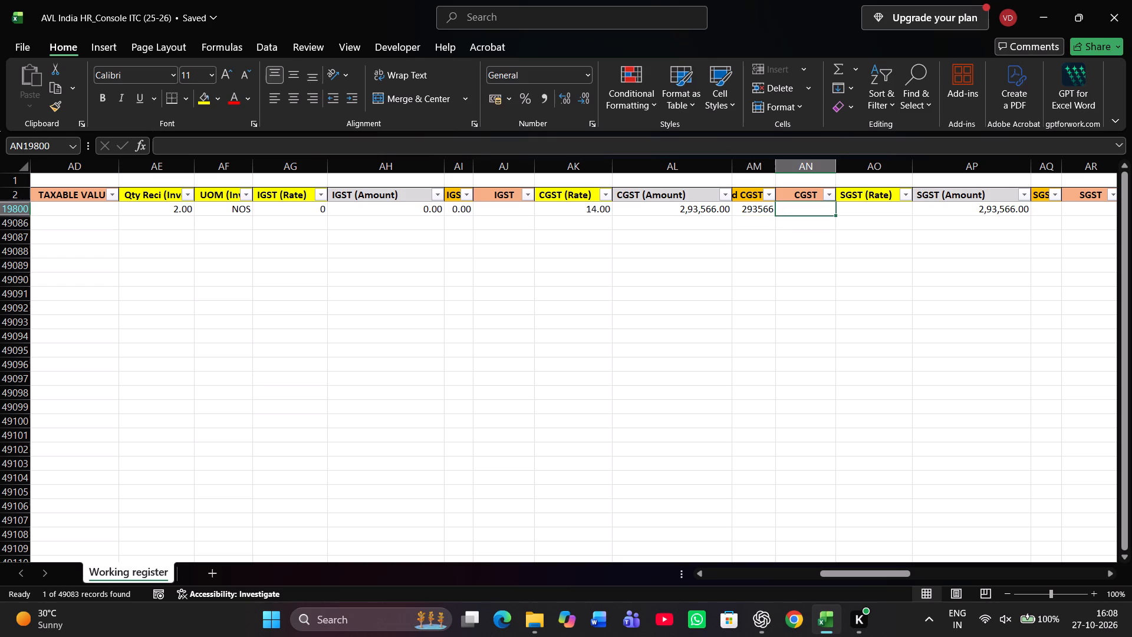
click(866, 209)
text(14)
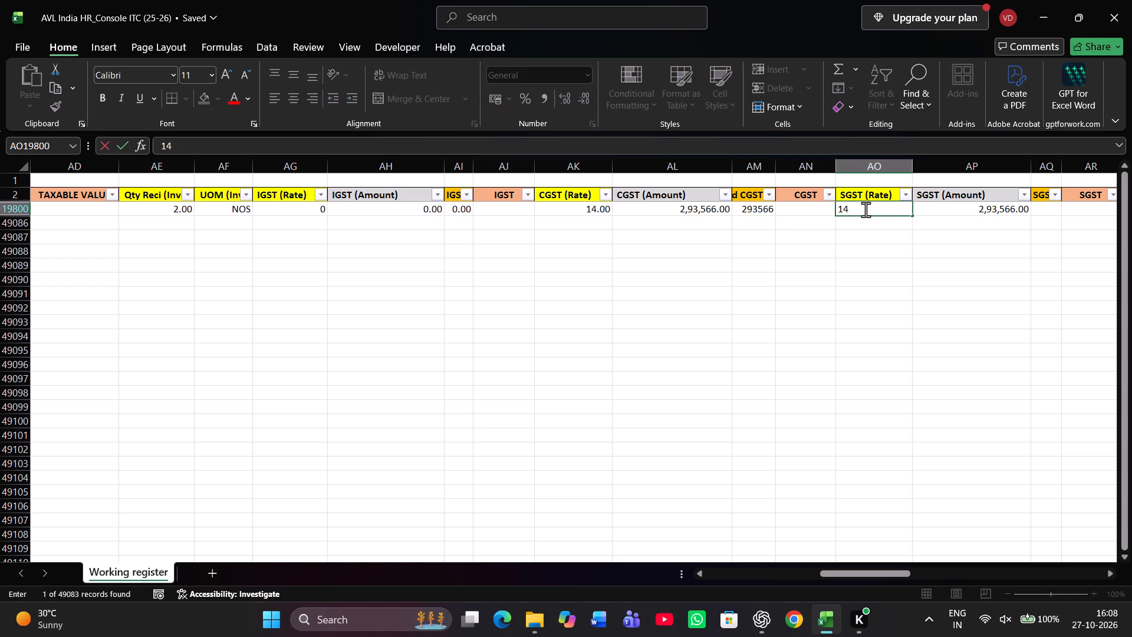
key(Return)
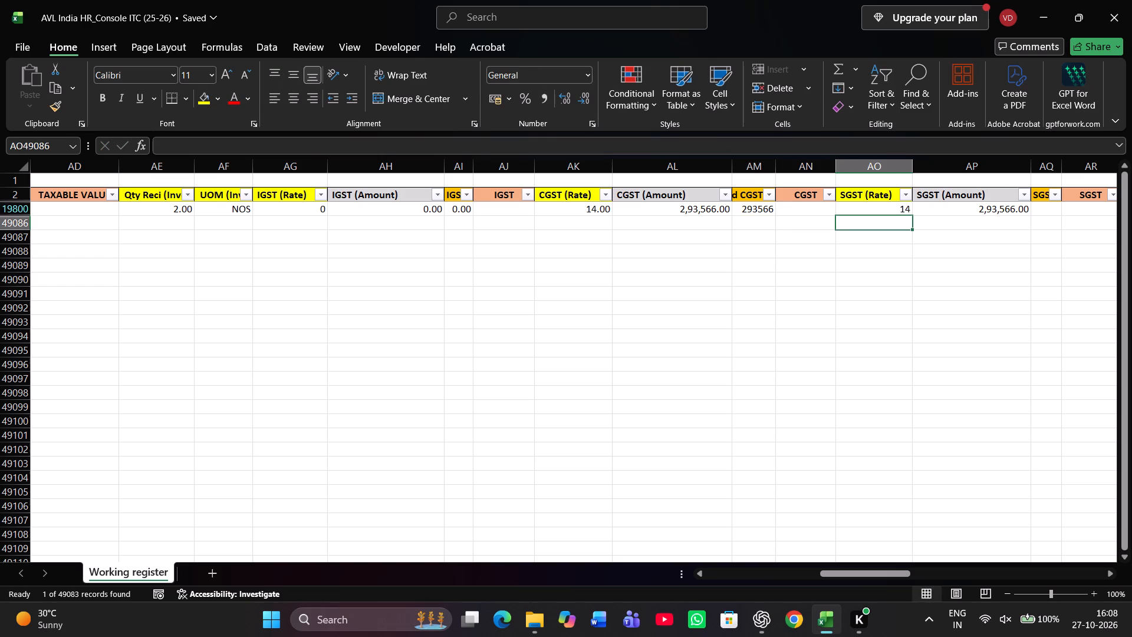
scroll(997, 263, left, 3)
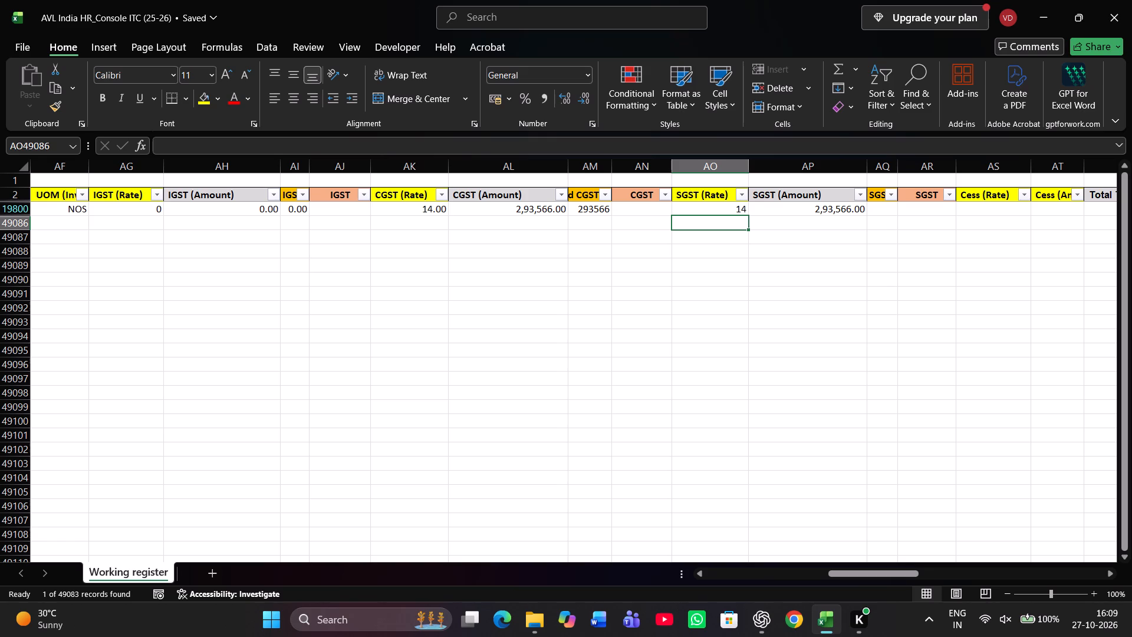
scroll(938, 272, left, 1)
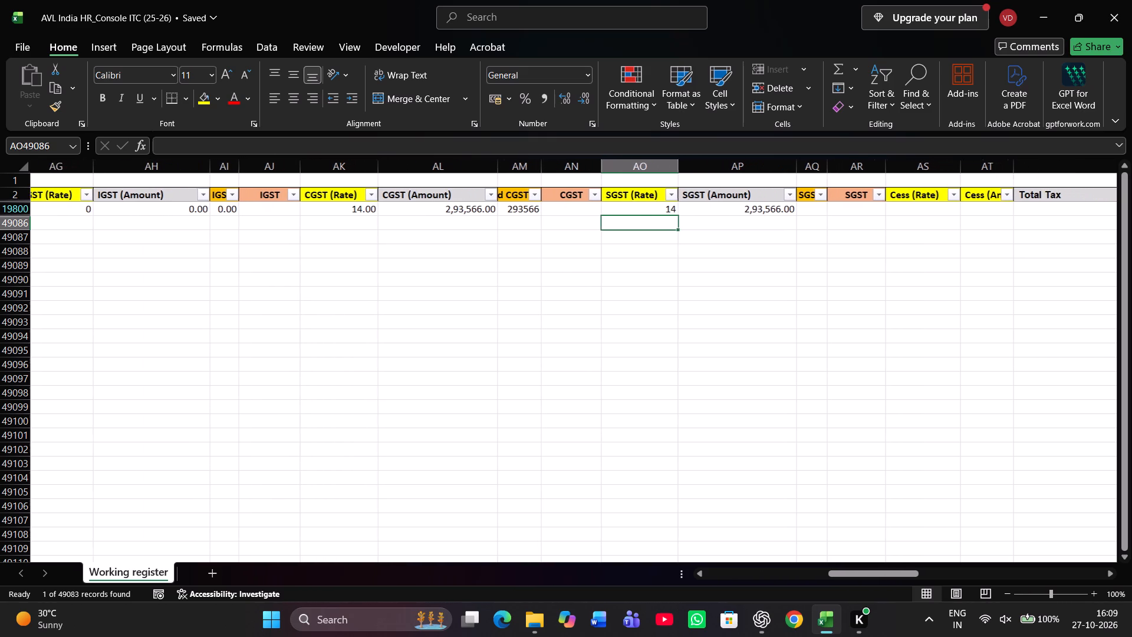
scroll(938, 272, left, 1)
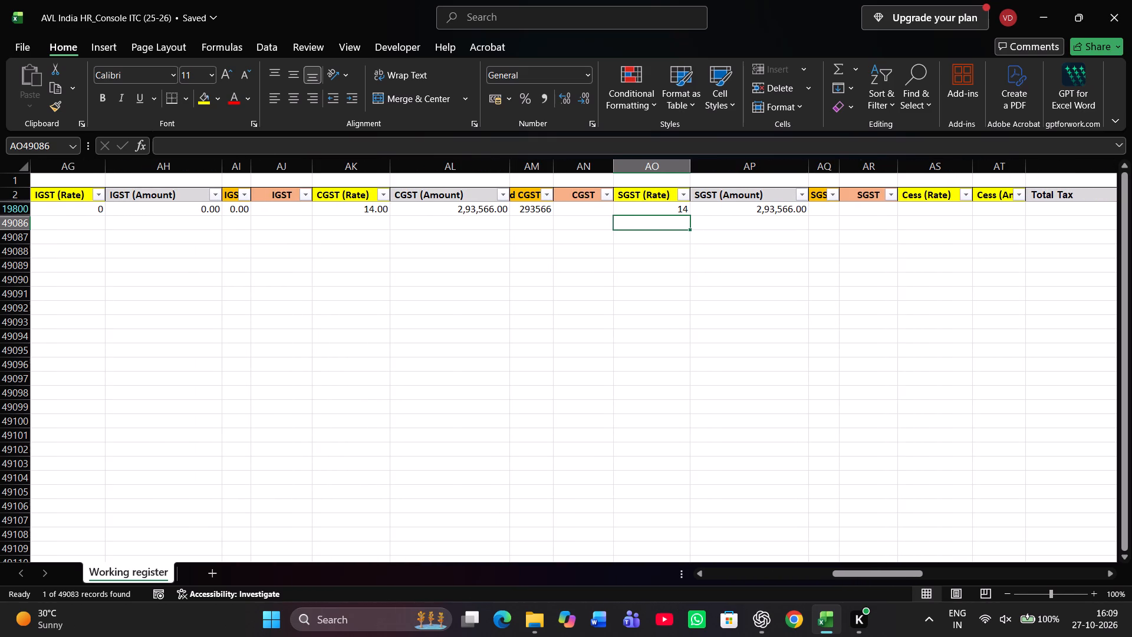
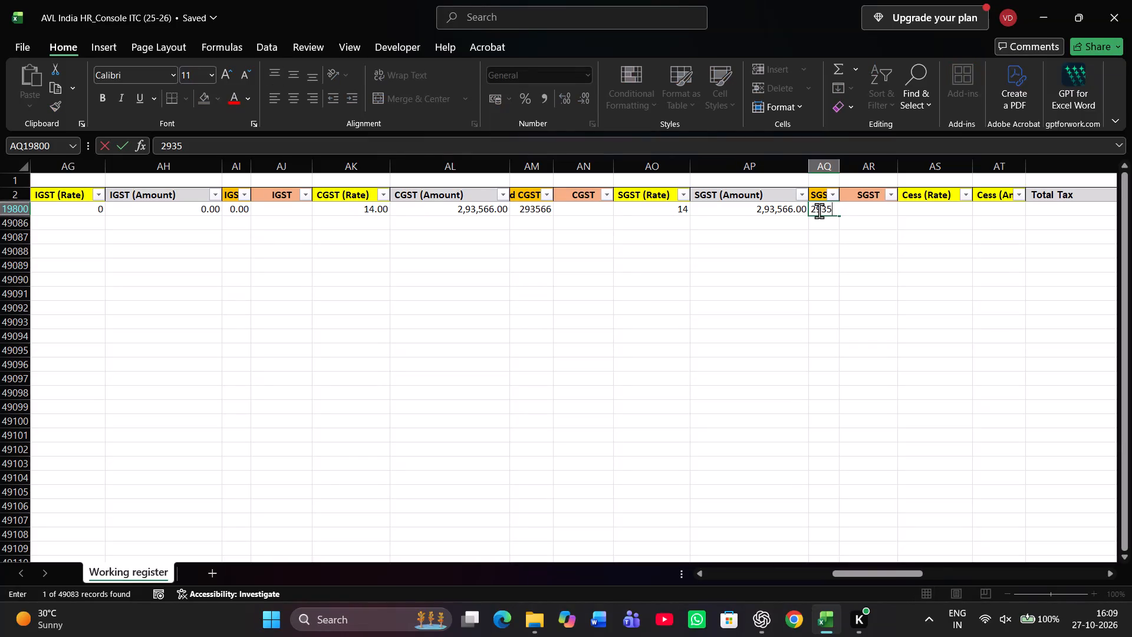
Complete the updated SGST amount in the Zeco Aircon Limited row as 293566.00.
text(.00)
key(Return)
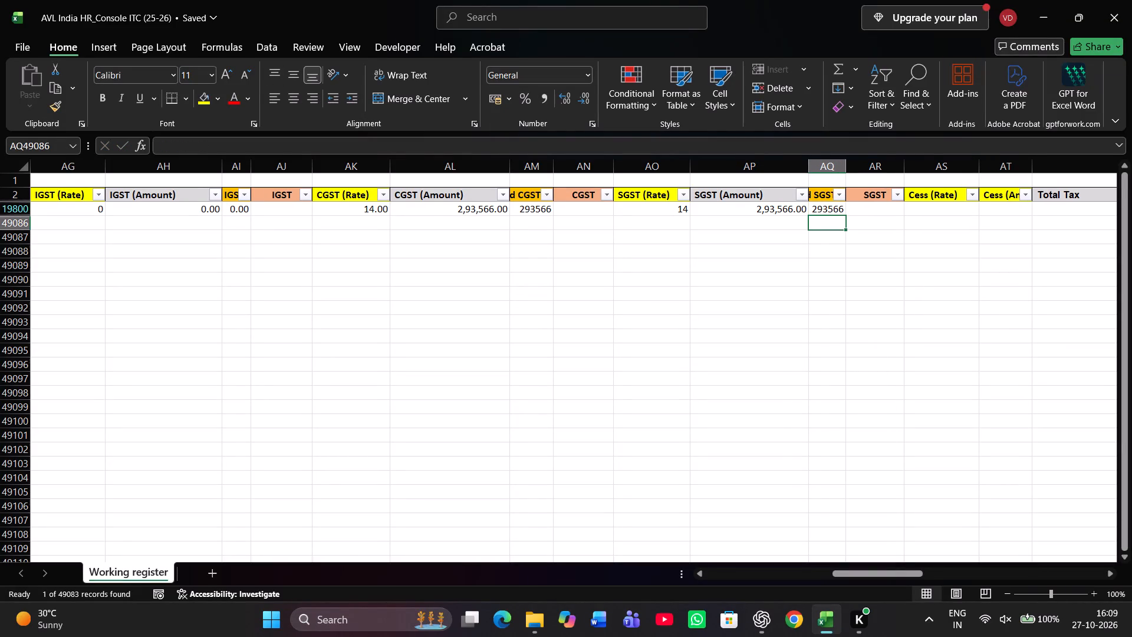
Enter 0 for both Cess (Rate) and Cess (Amount) in the Zeco Aircon Limited row.
scroll(886, 209, left, 1)
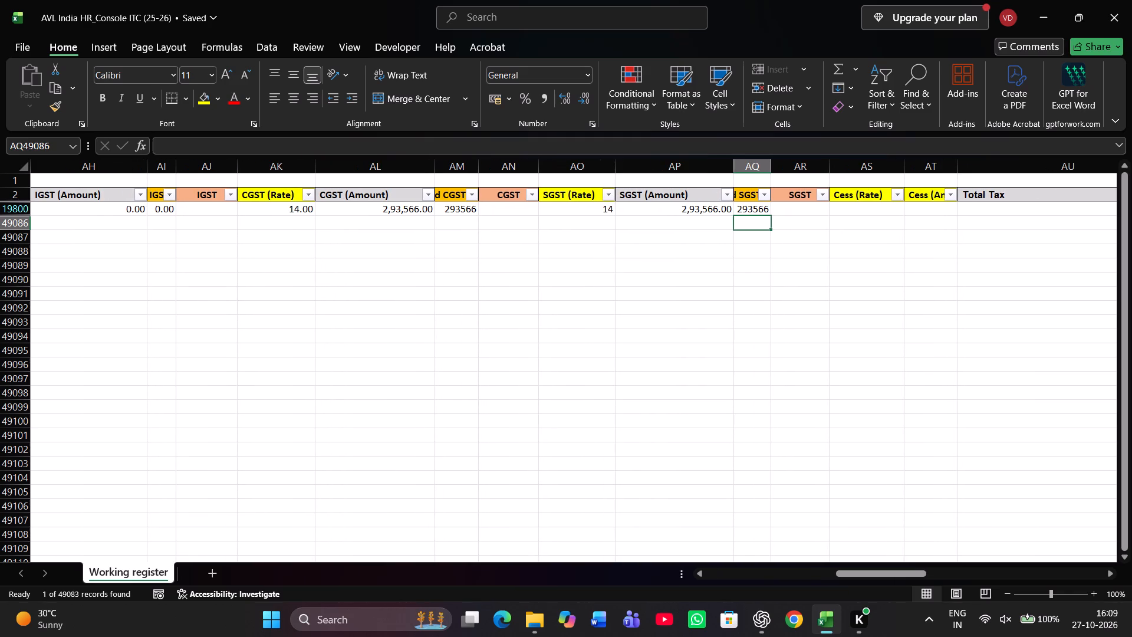
scroll(886, 209, left, 1)
key(Right)
key(Right)
key(Up)
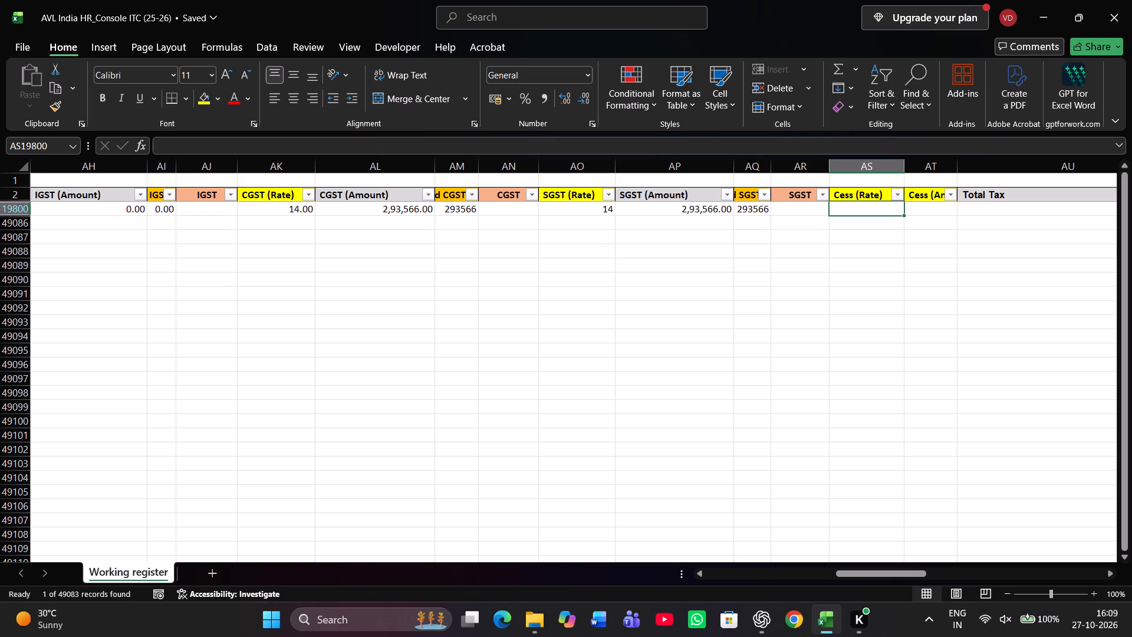
key(0)
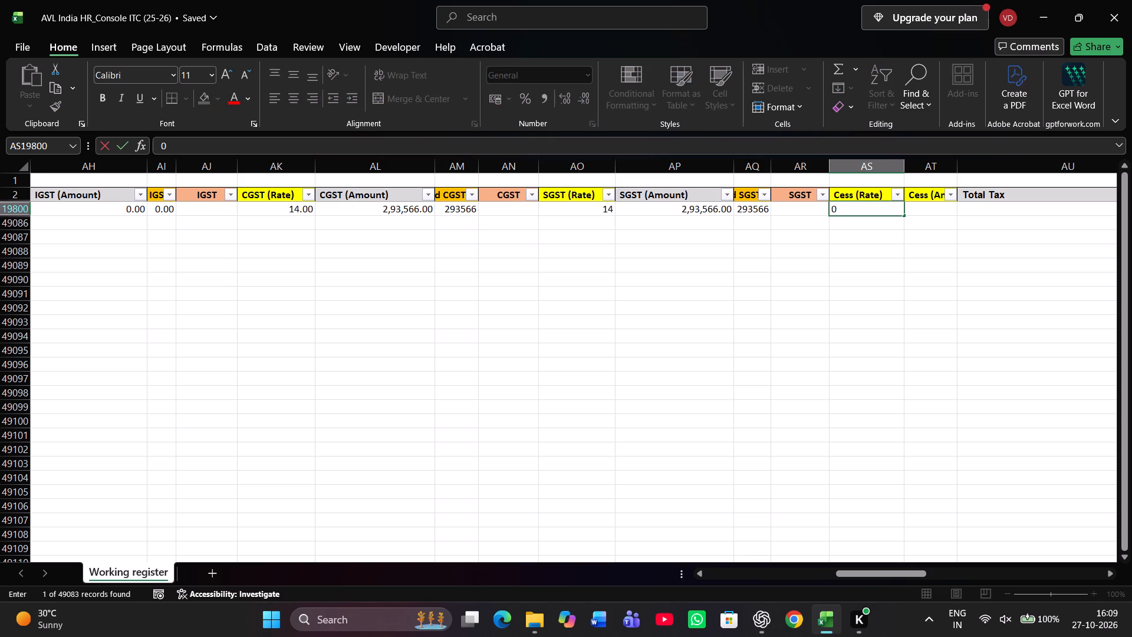
key(Right)
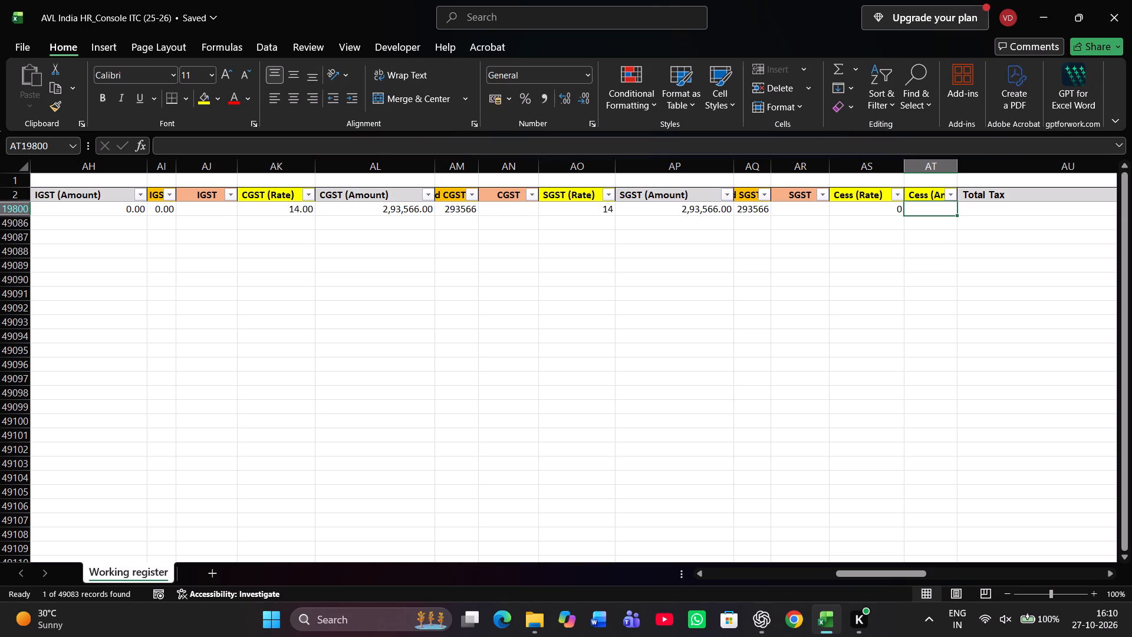
click(930, 193)
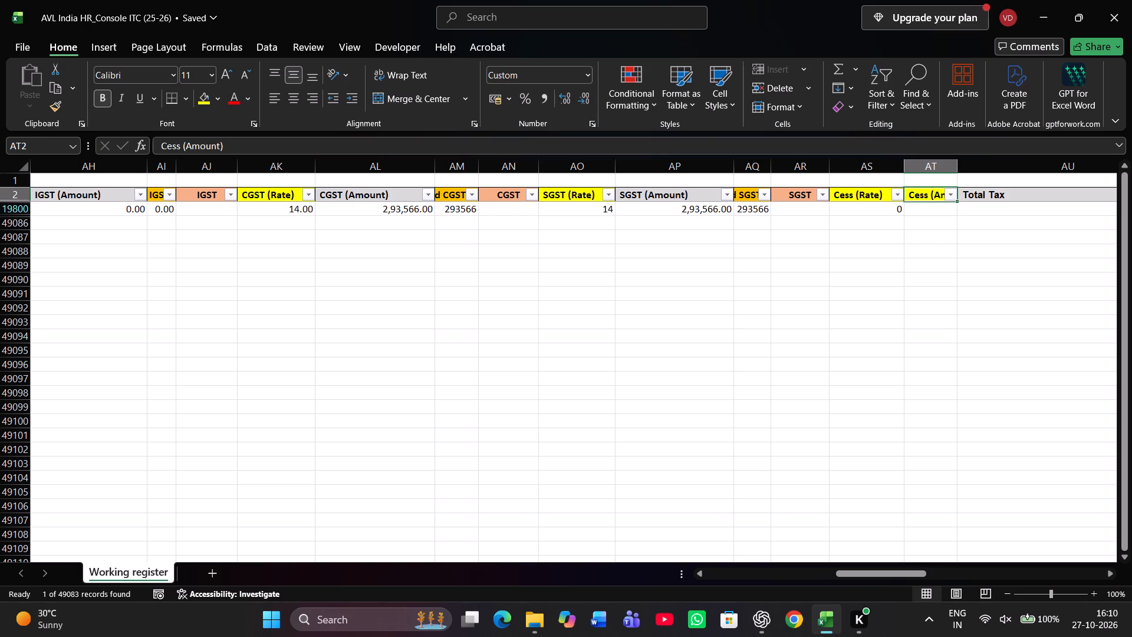
click(930, 207)
key(0)
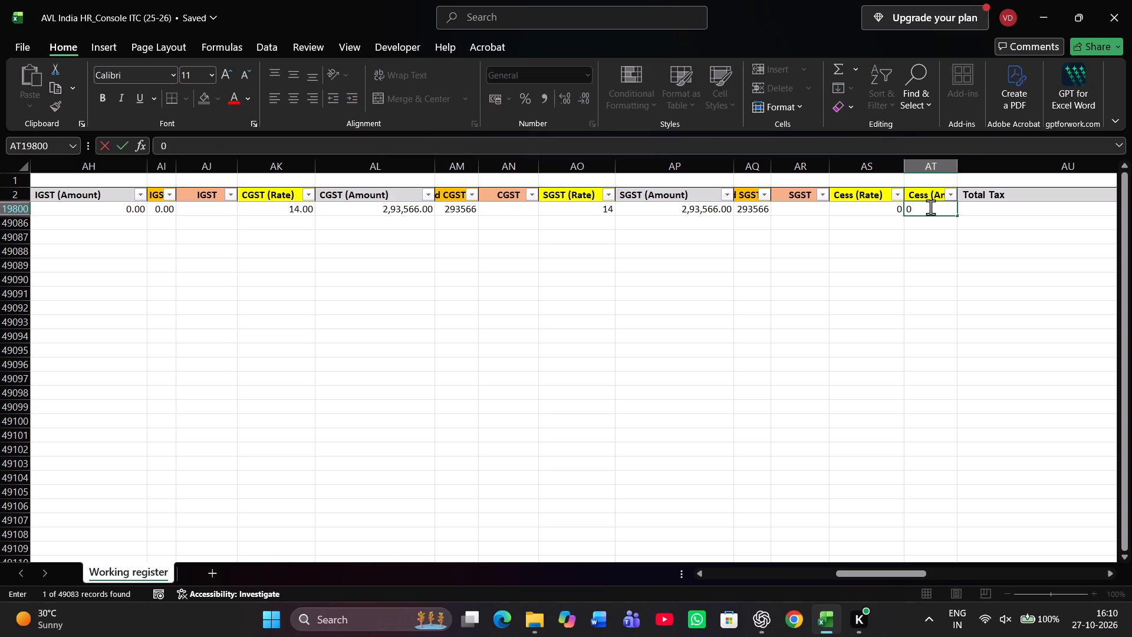
click(1002, 215)
Examine the Total Tax, Eligibility of ITC and available ITC columns of the invoice row for details still to fill in.
scroll(1002, 215, left, 4)
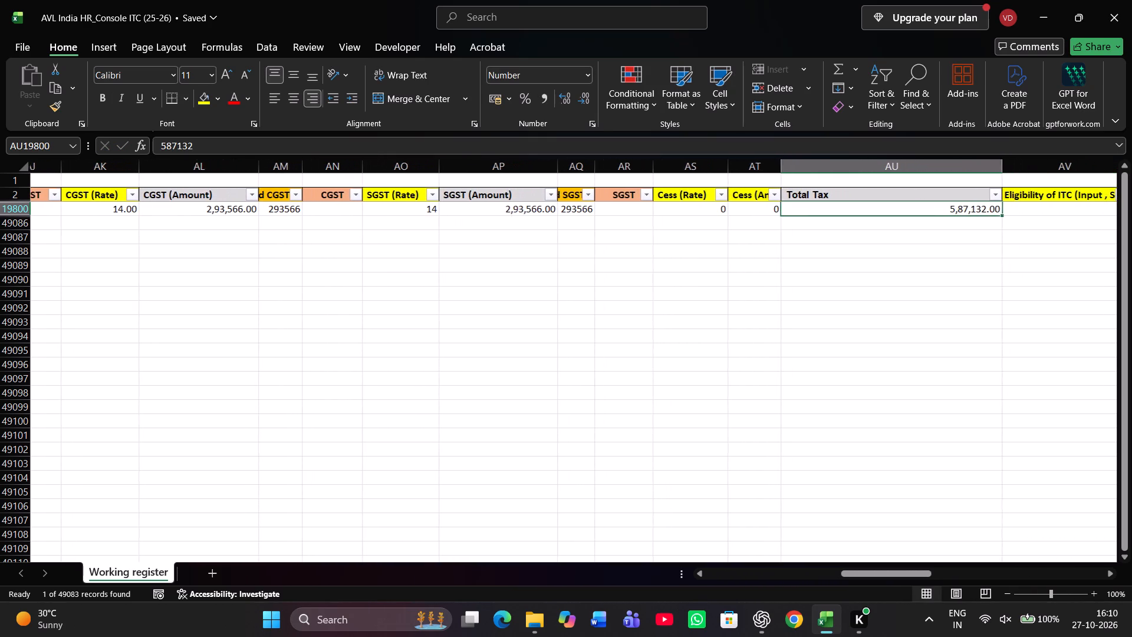
scroll(1002, 215, left, 1)
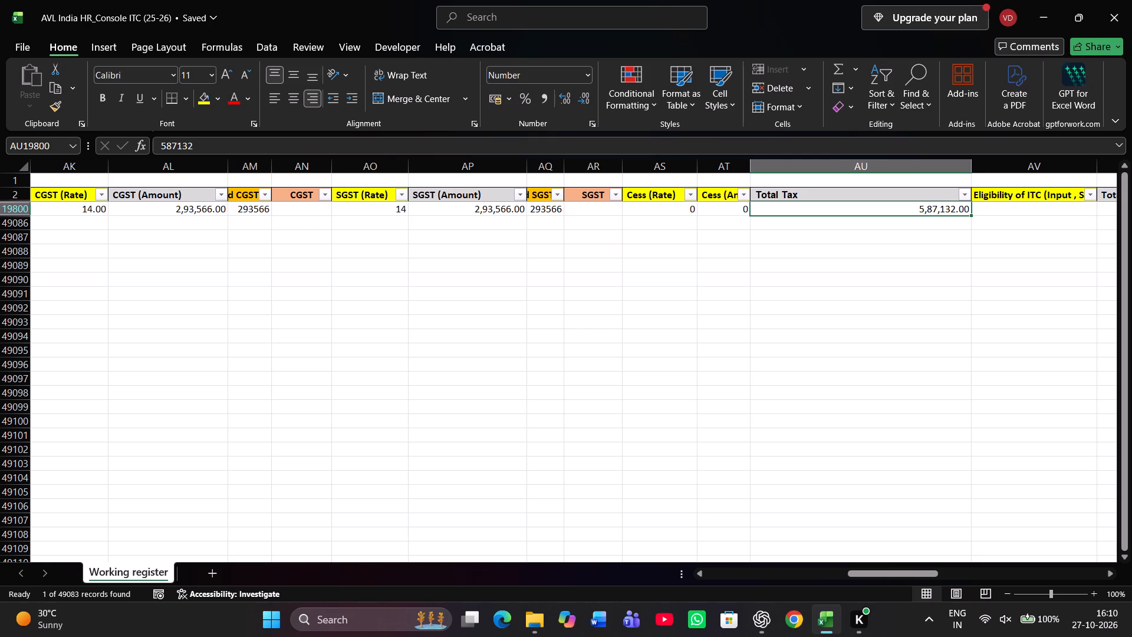
scroll(1002, 215, left, 2)
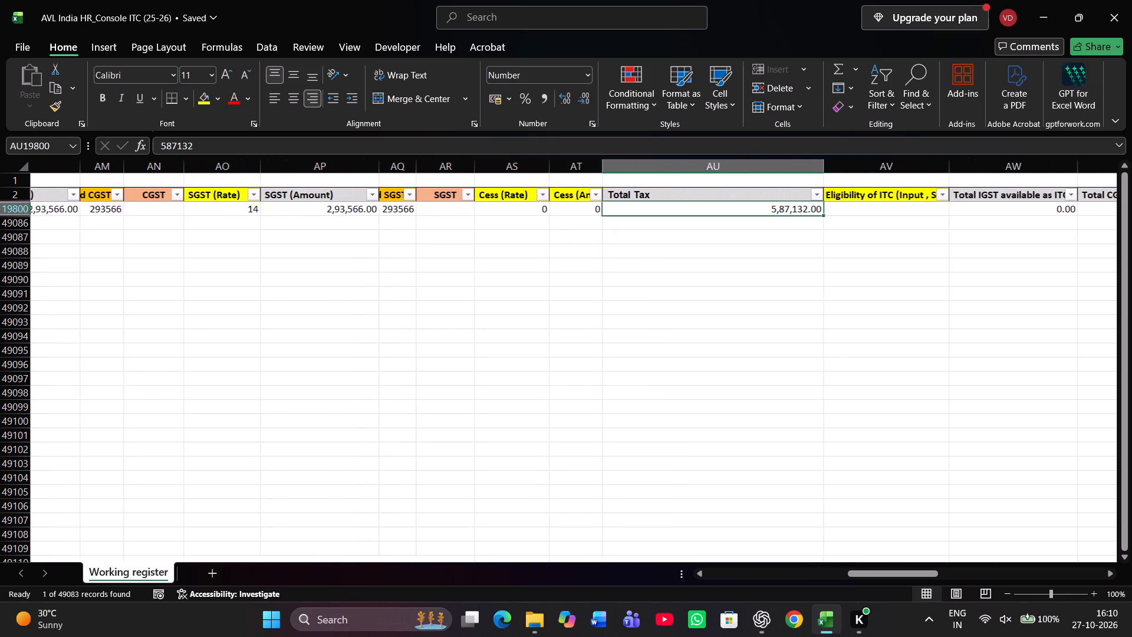
click(864, 201)
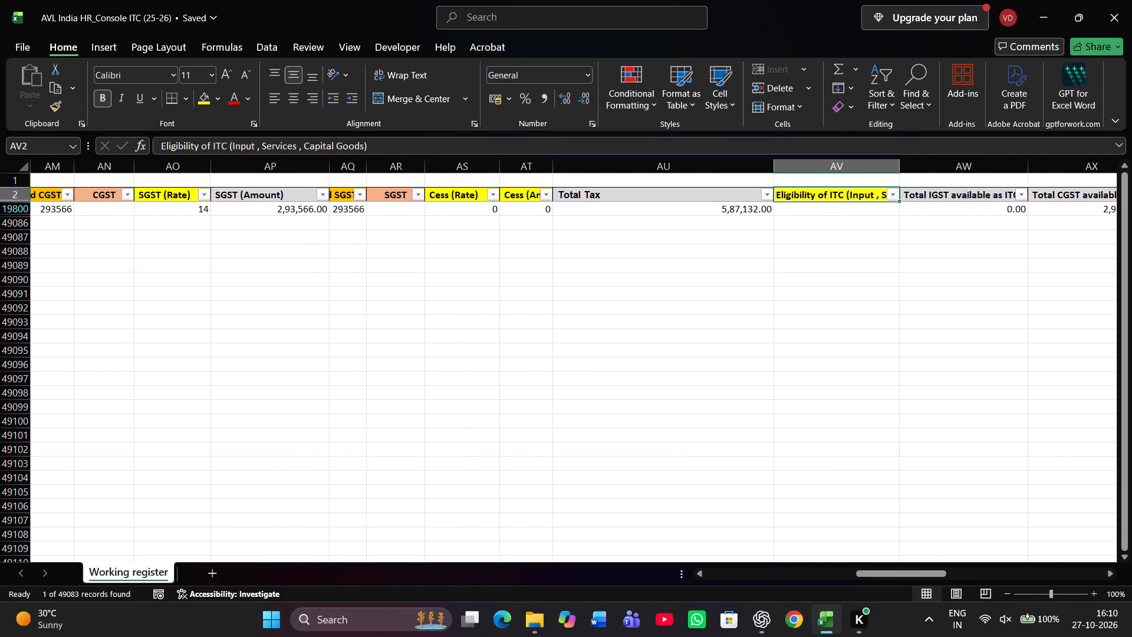
click(831, 212)
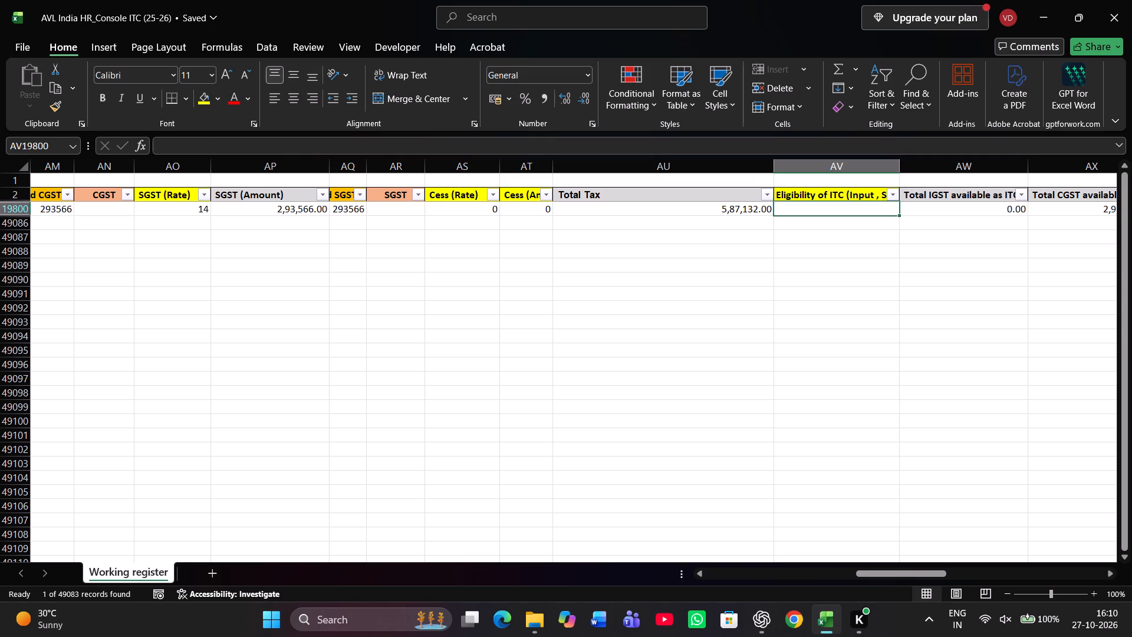
scroll(831, 212, left, 1)
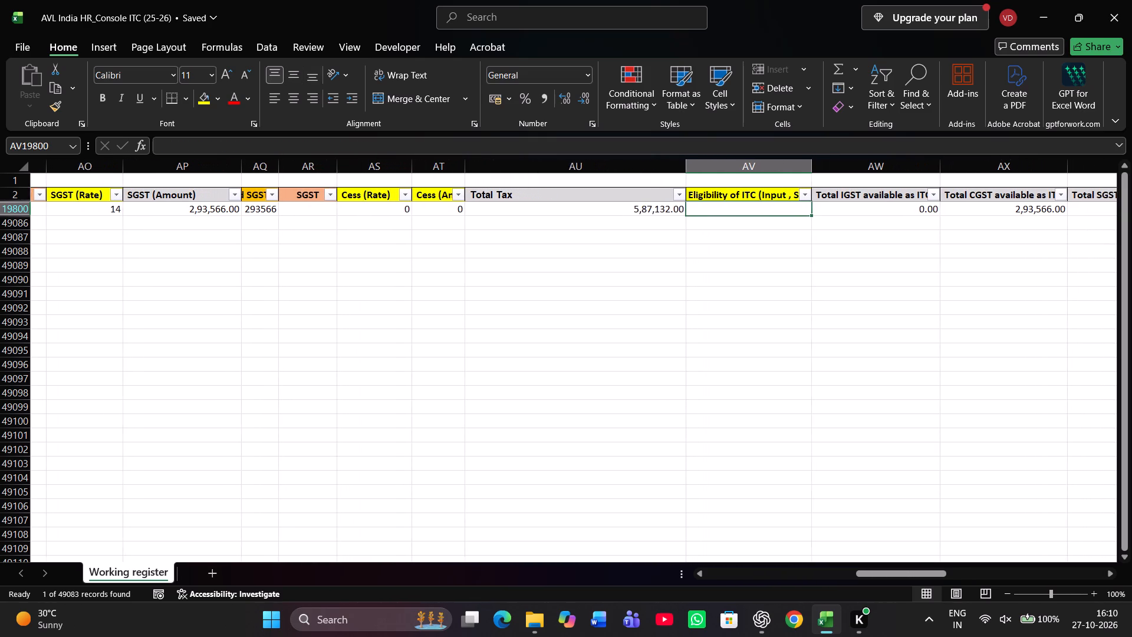
scroll(831, 212, left, 2)
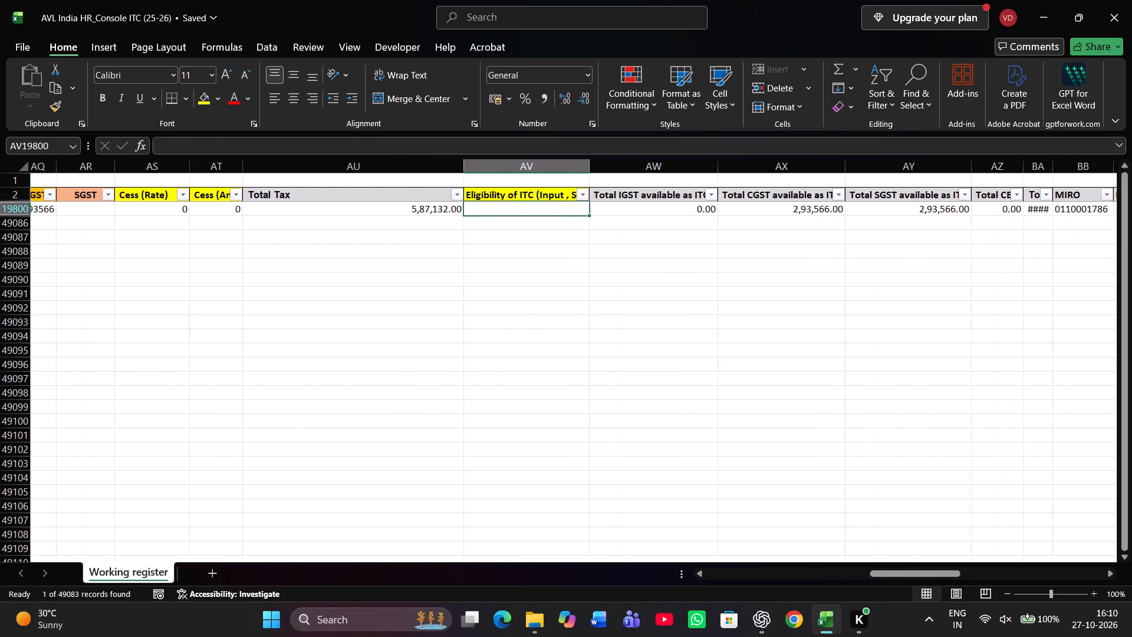
scroll(831, 212, left, 2)
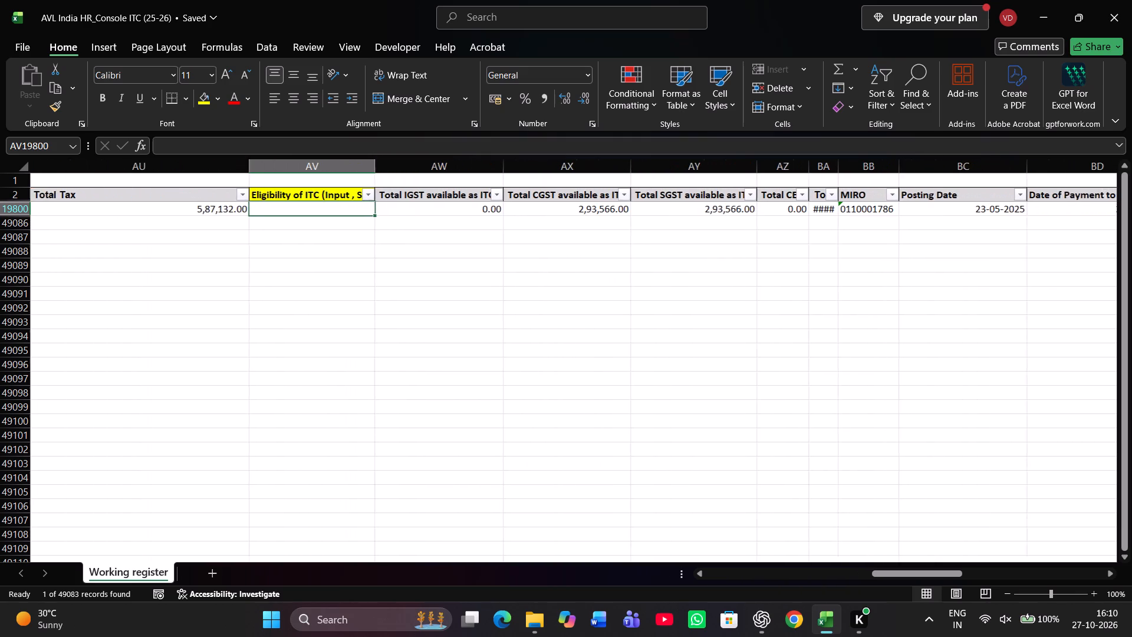
scroll(831, 212, left, 1)
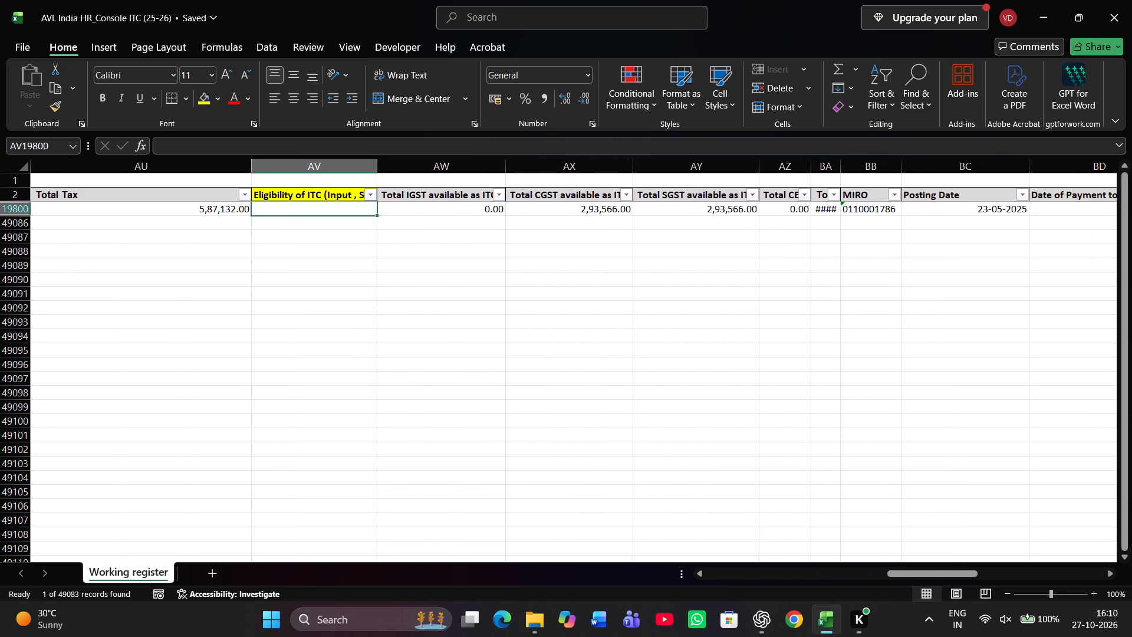
Slightly widen the Total ITC column.
click(818, 197)
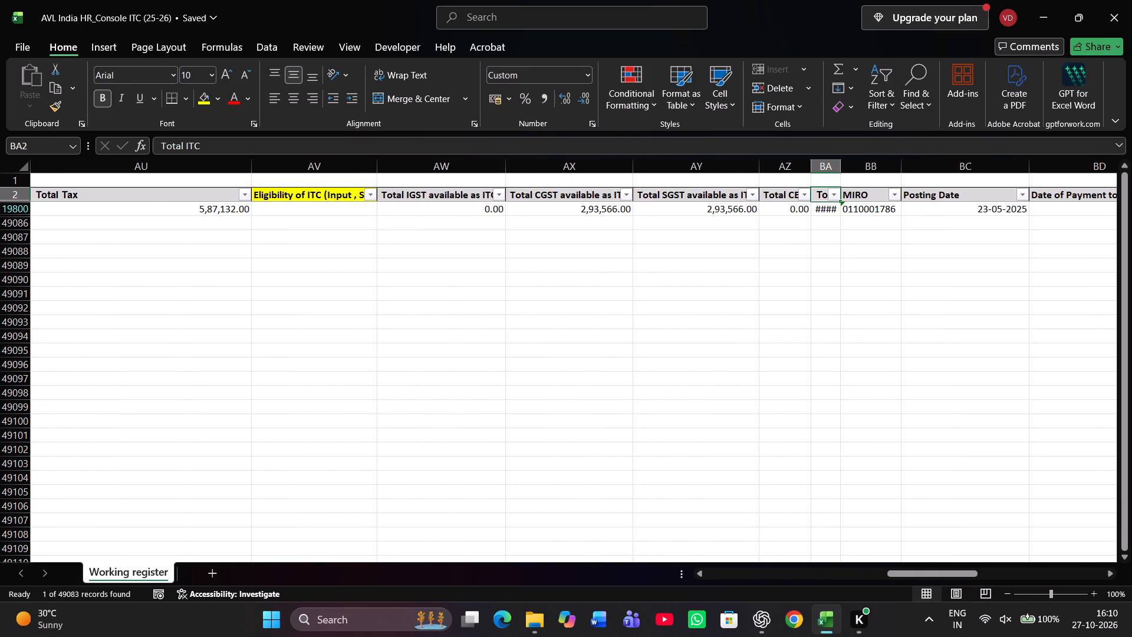
drag(840, 160, 850, 160)
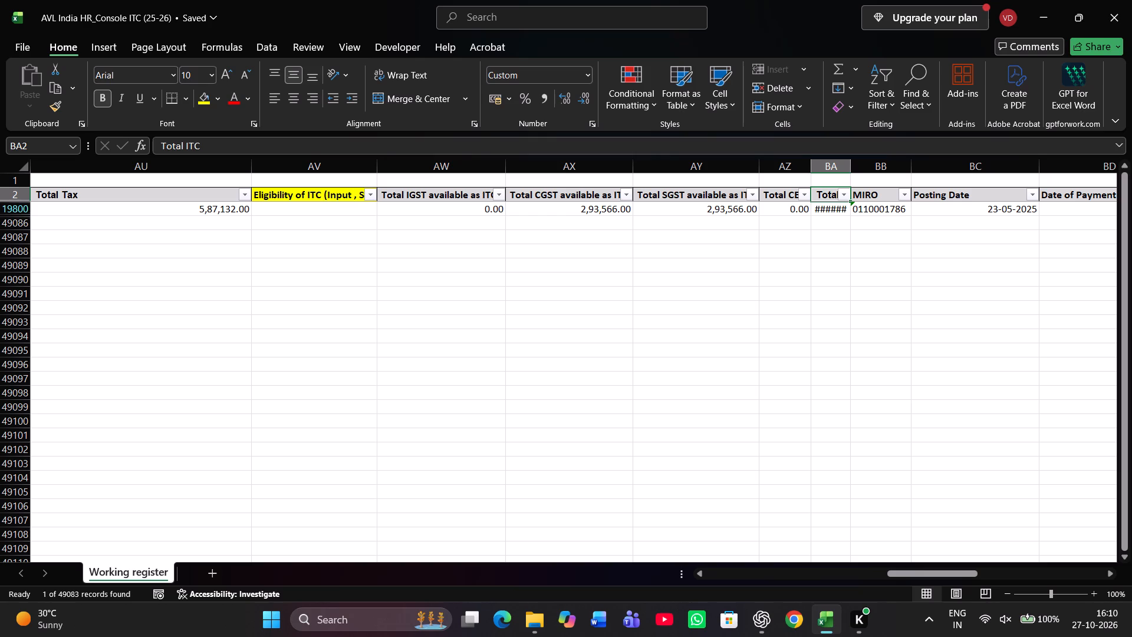
Examine the headings of the goods/services description columns and the Updated GRN No. column for the invoice row.
scroll(934, 244, left, 1)
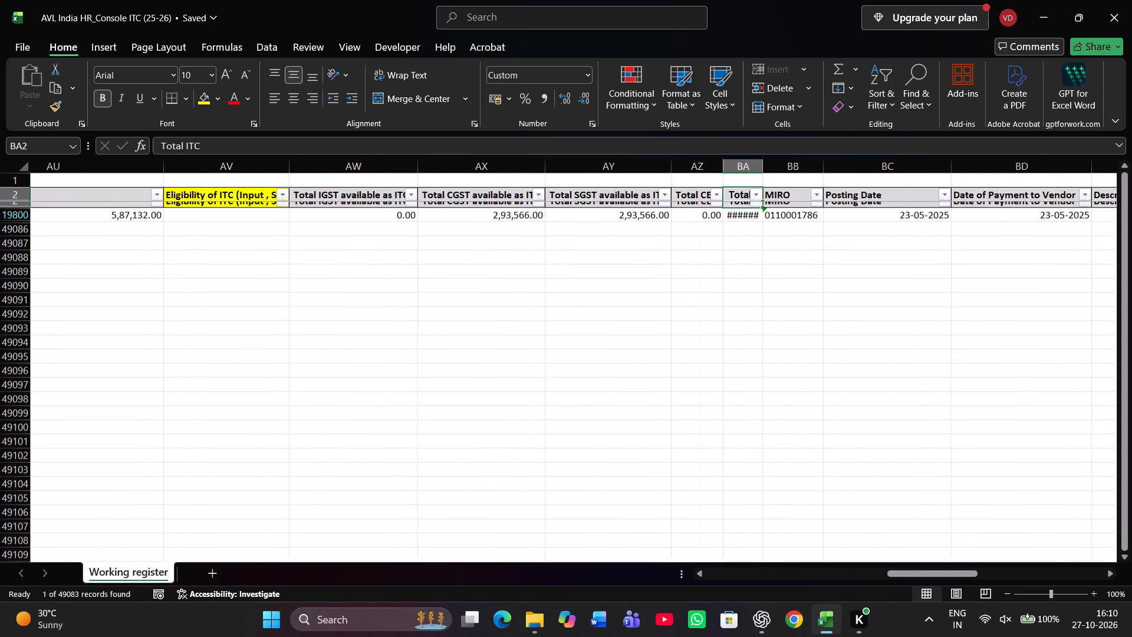
scroll(934, 244, left, 1)
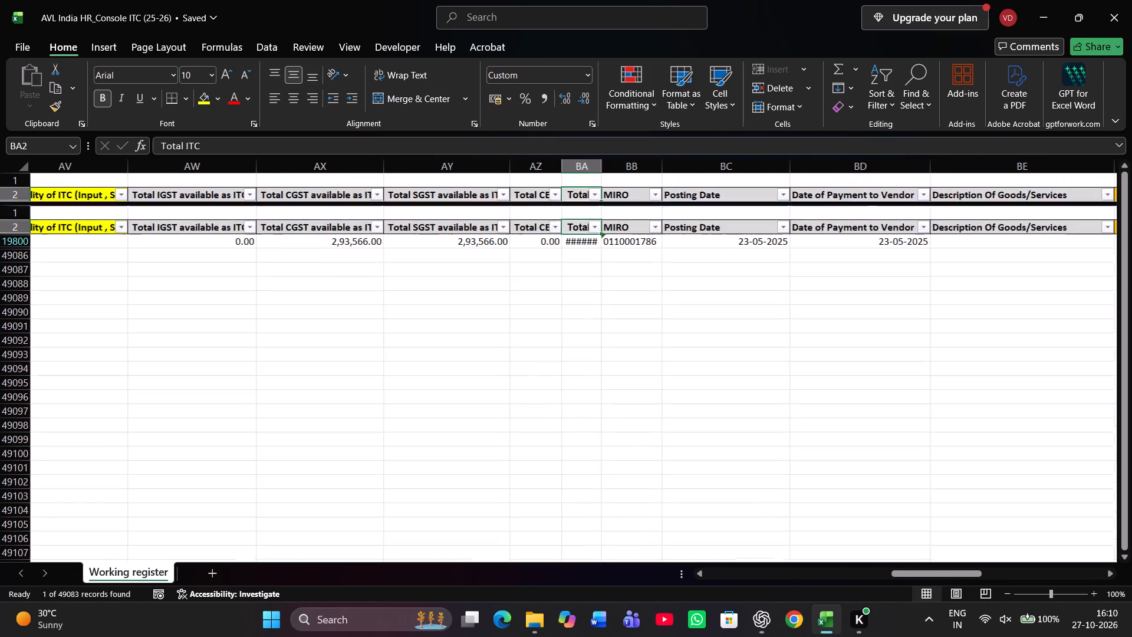
scroll(934, 244, left, 1)
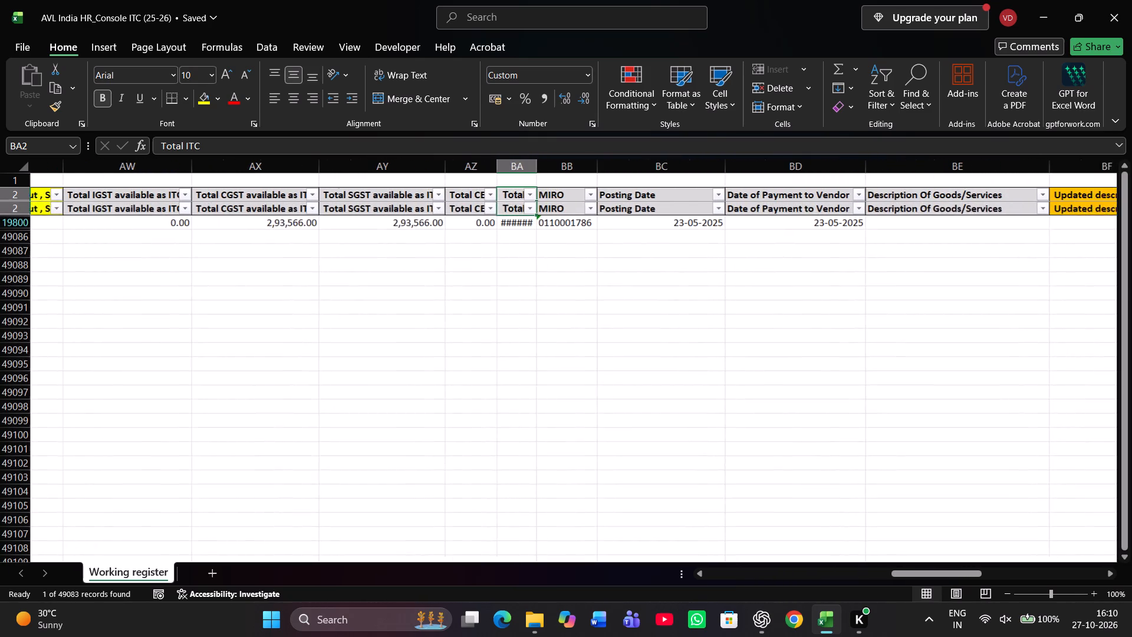
scroll(934, 244, left, 1)
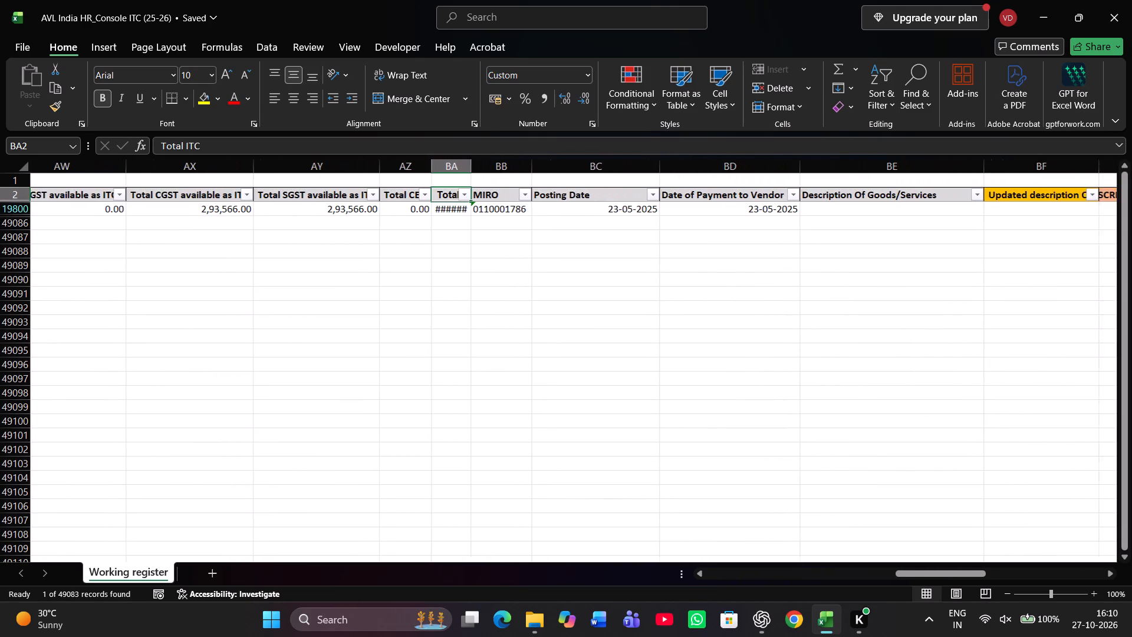
scroll(934, 244, left, 2)
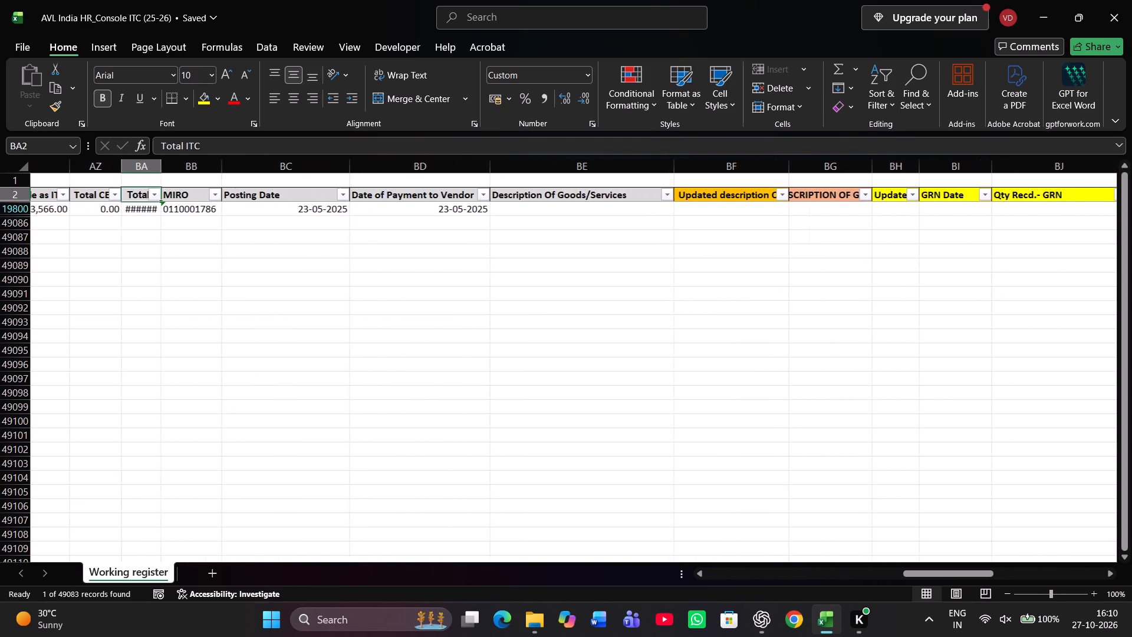
click(719, 194)
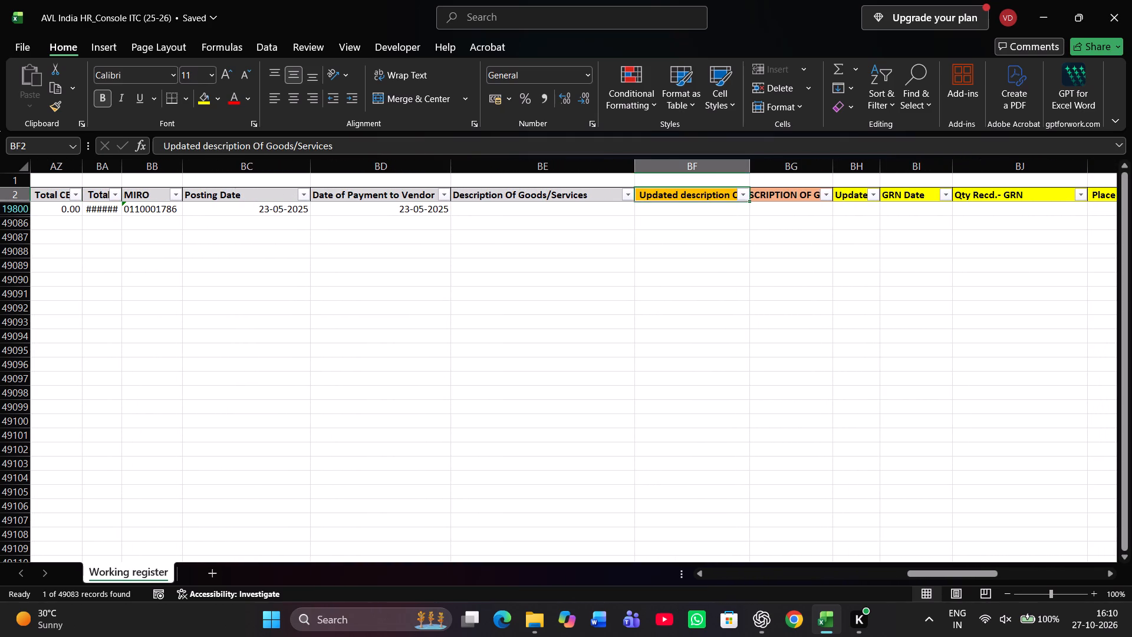
click(782, 195)
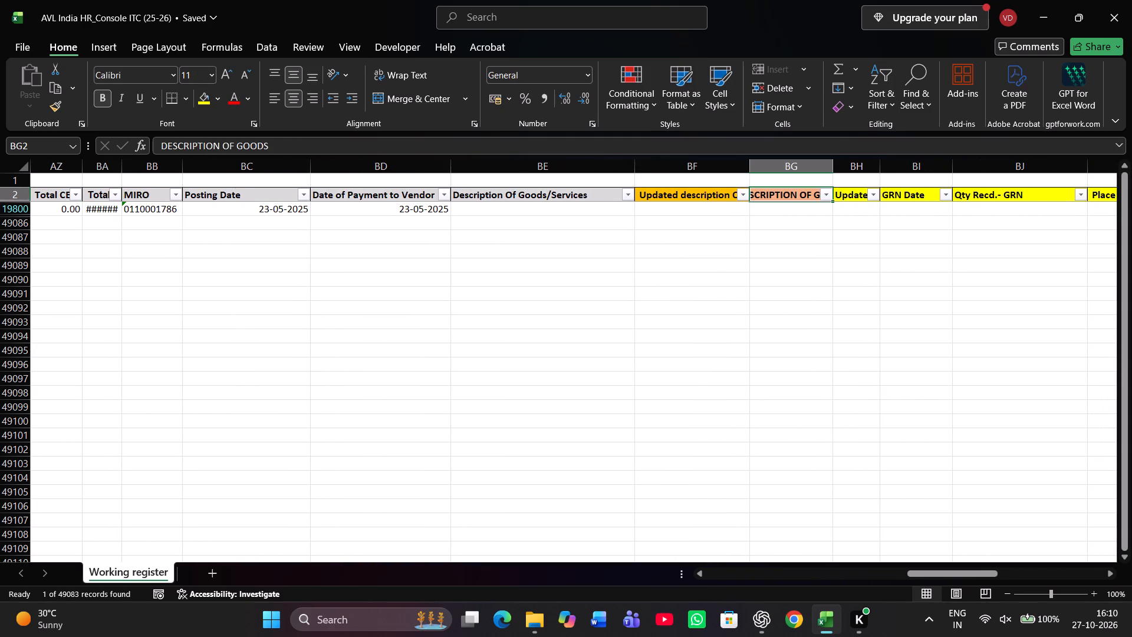
click(705, 195)
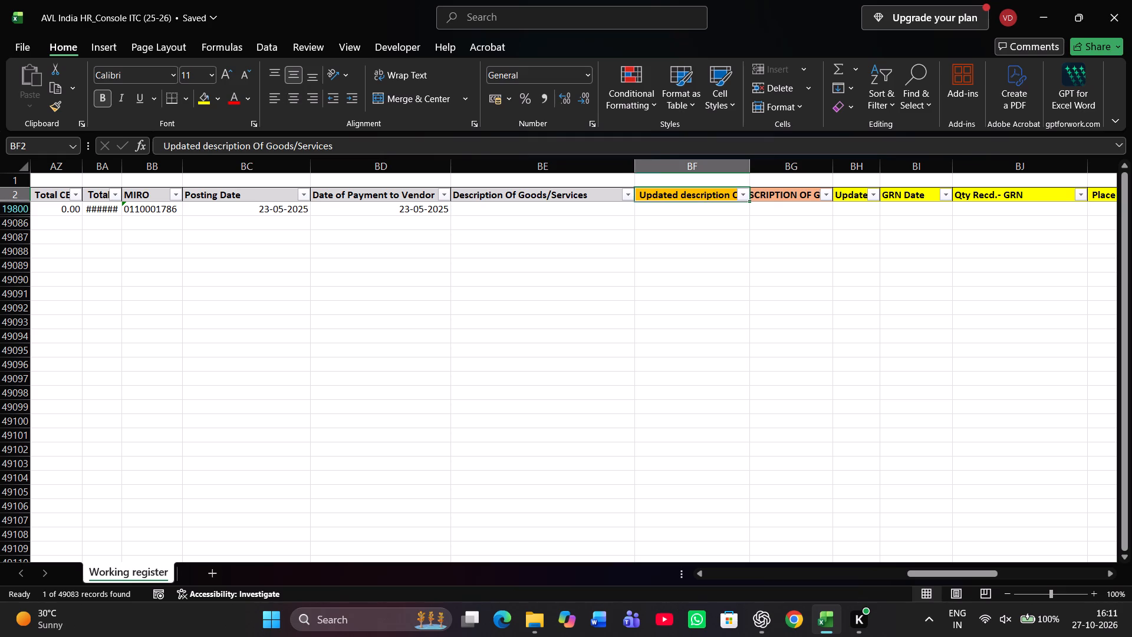
click(600, 195)
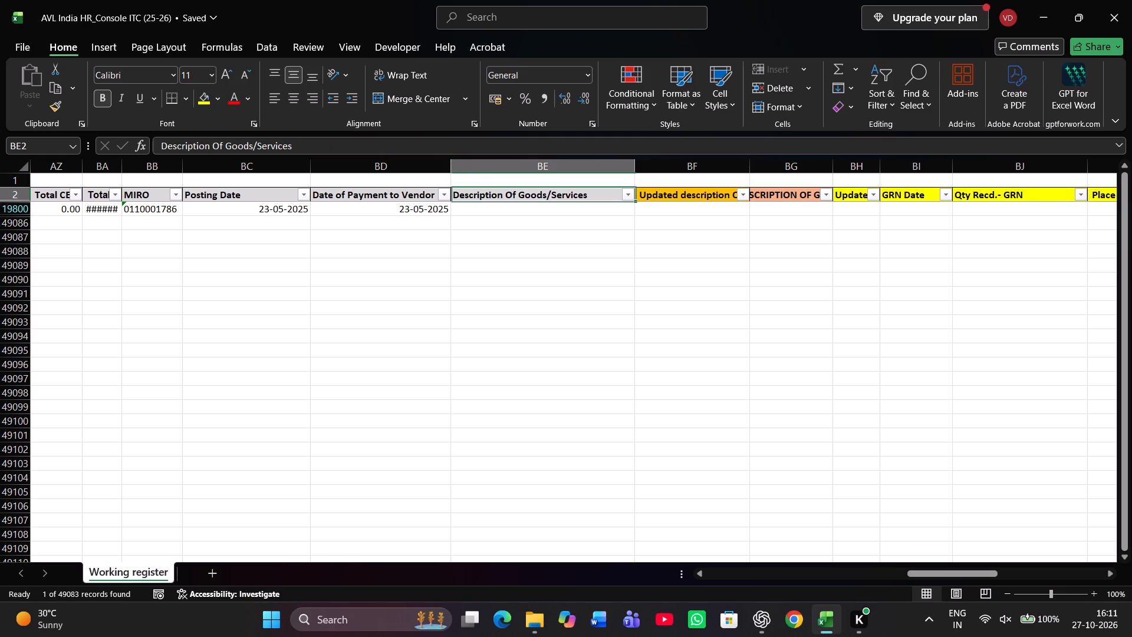
scroll(748, 247, left, 1)
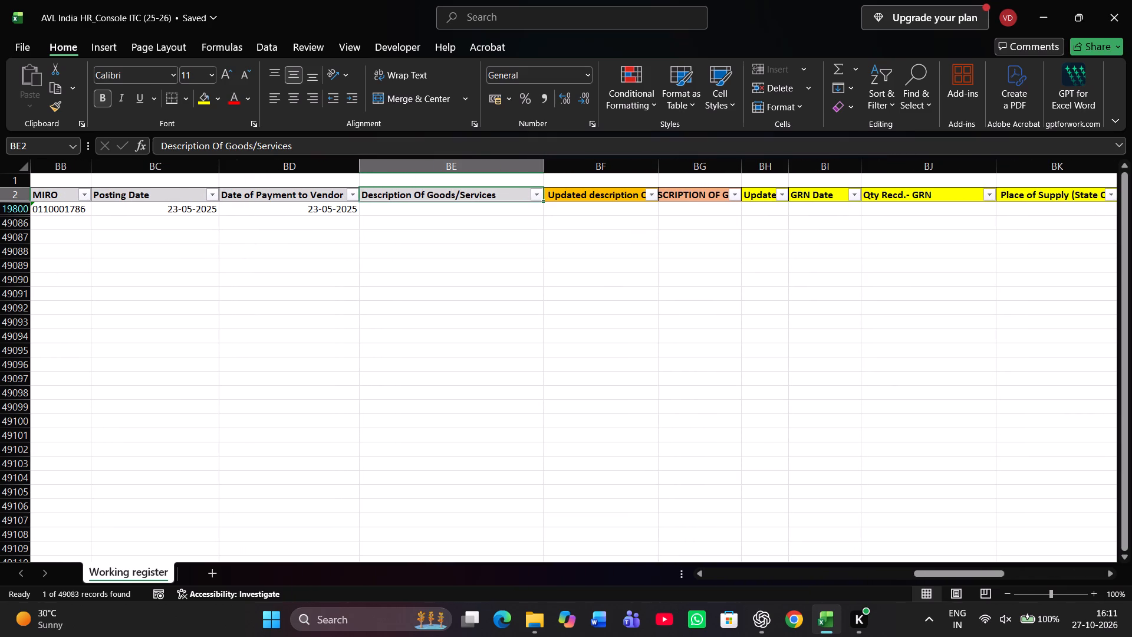
click(755, 198)
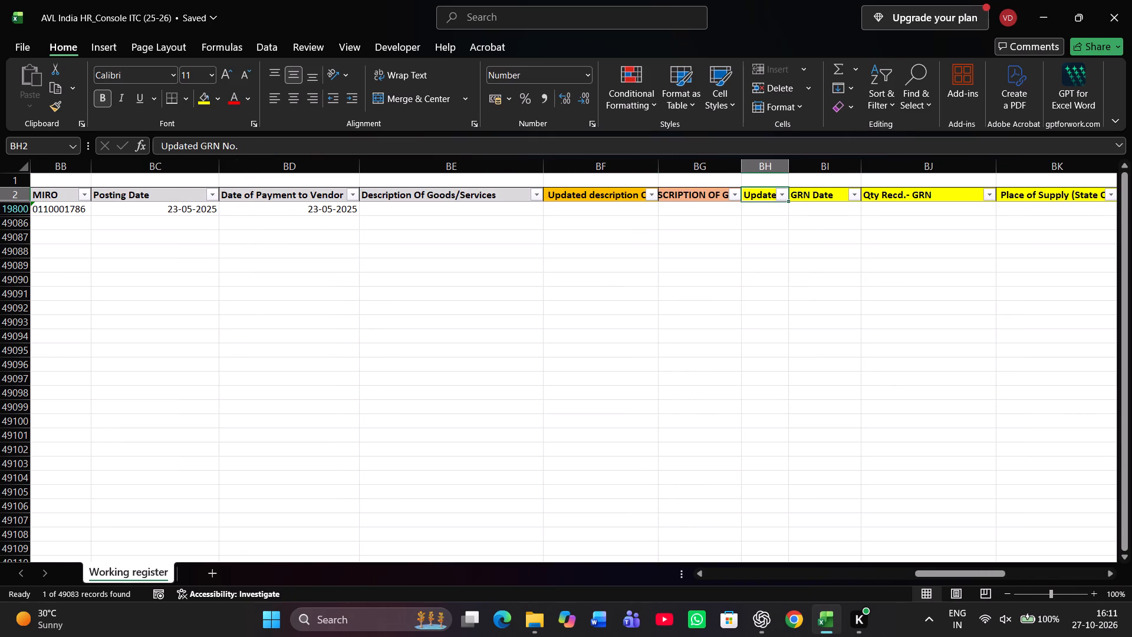
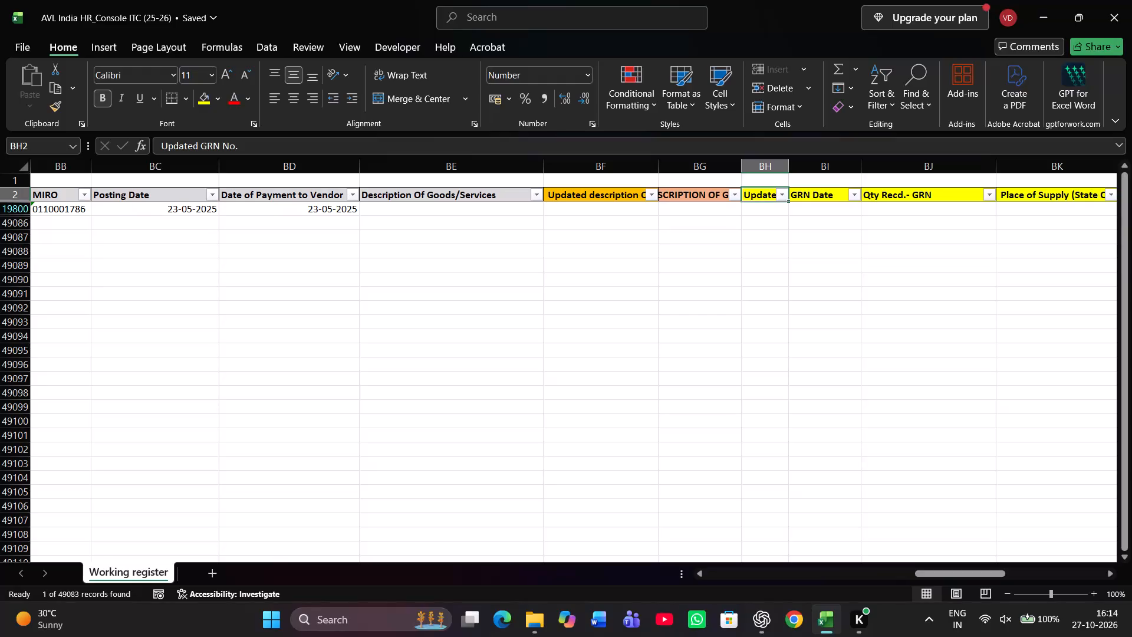
click(755, 213)
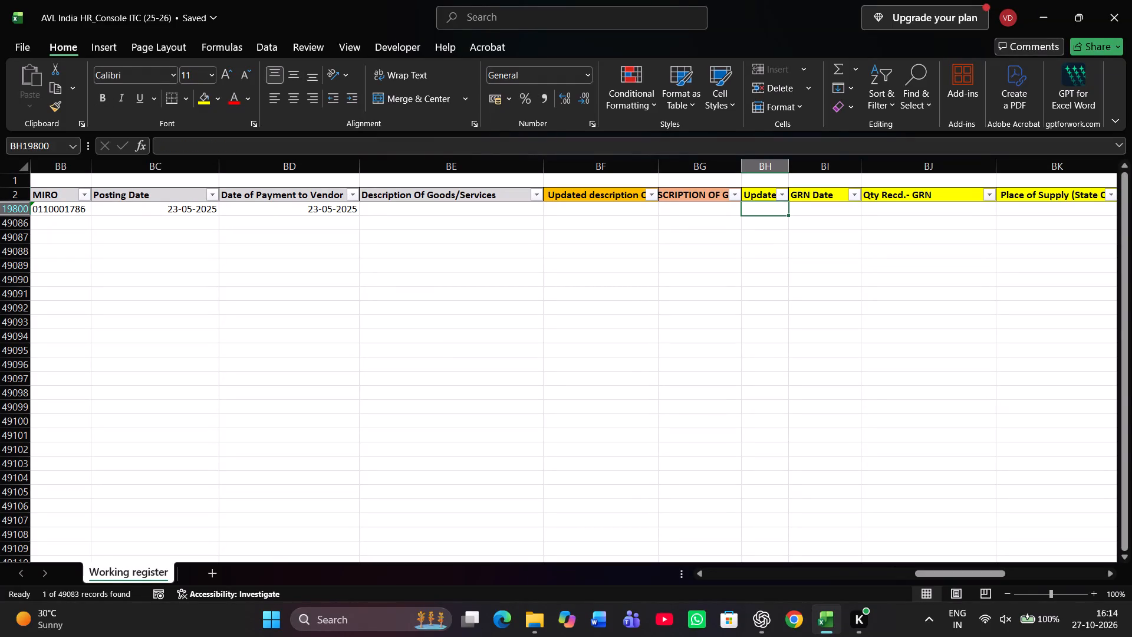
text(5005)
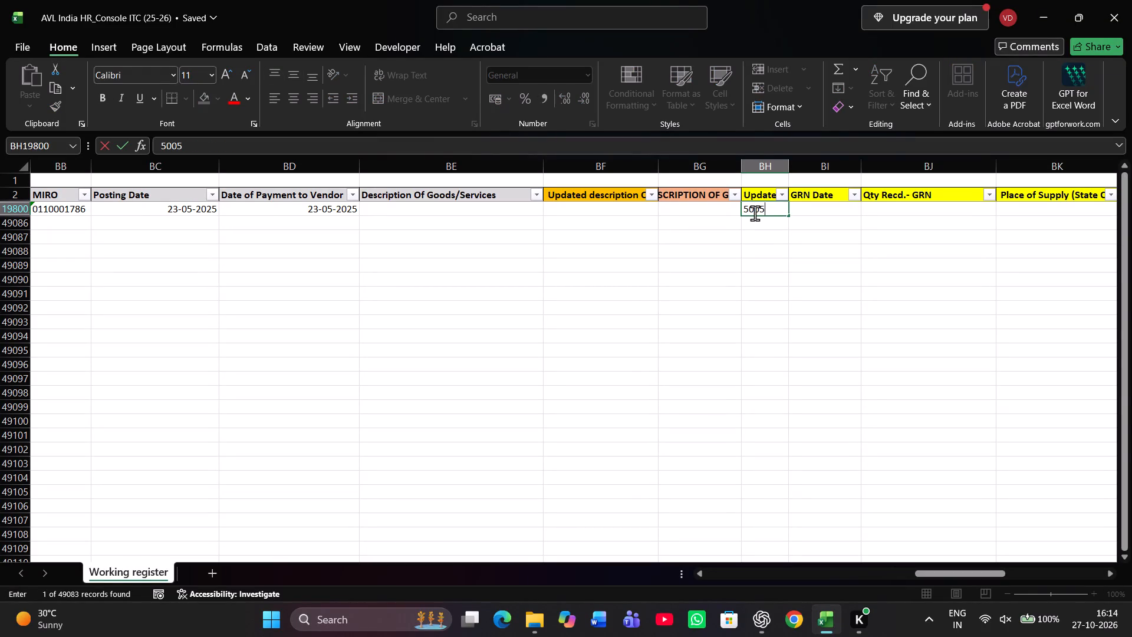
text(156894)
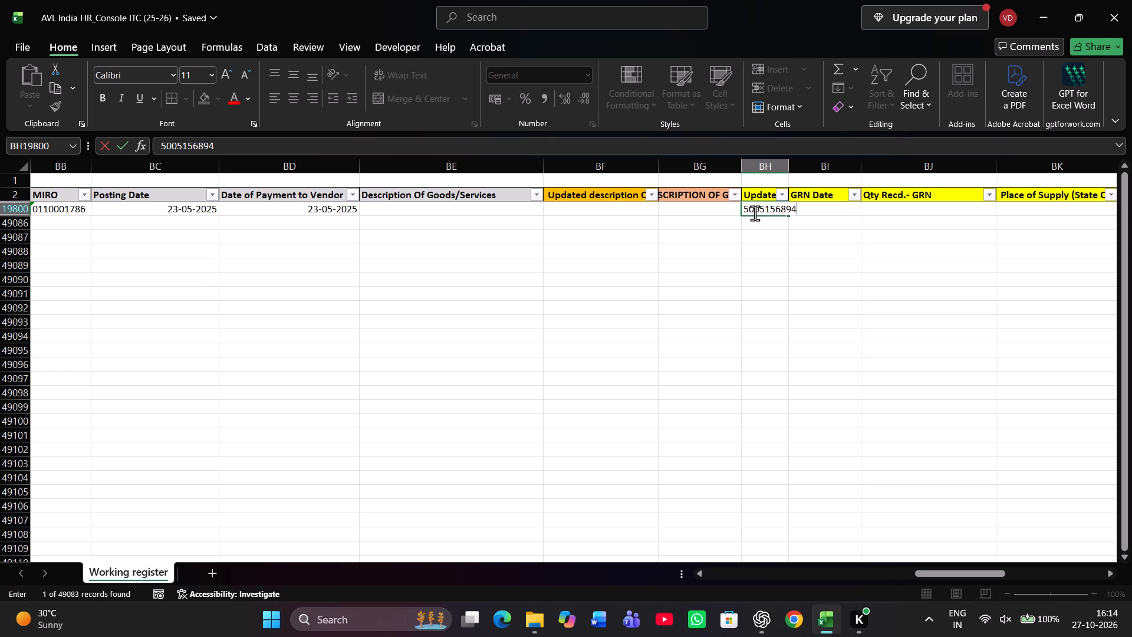
click(847, 207)
key(Right)
key(Return)
Enter 16/05/2025 as the GRN Date in the same invoice row.
key(Up)
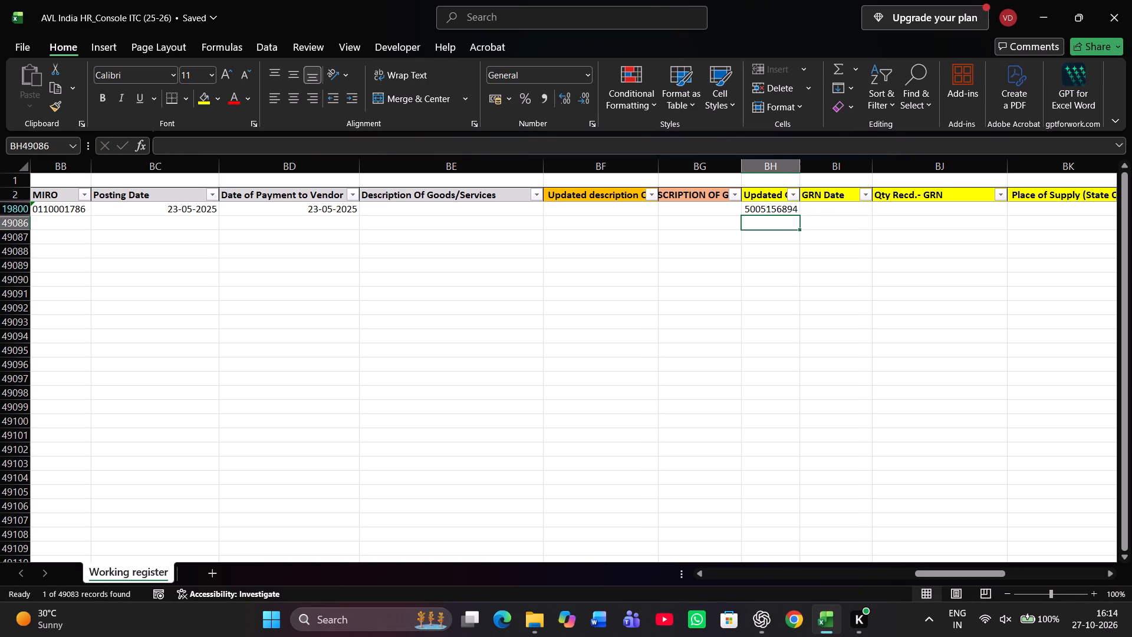
key(Right)
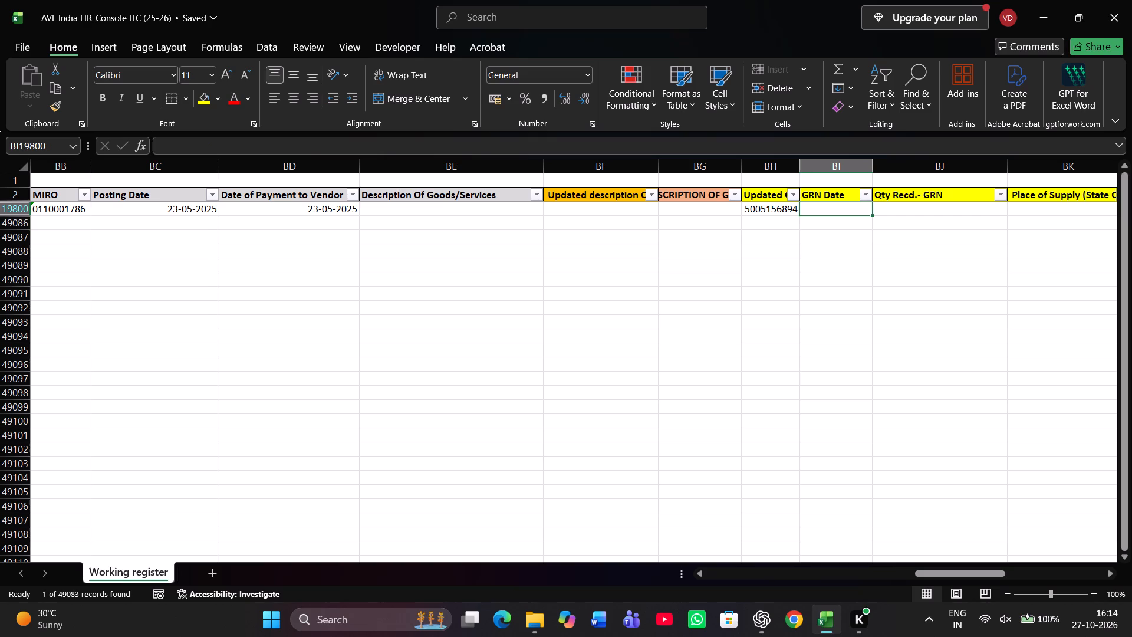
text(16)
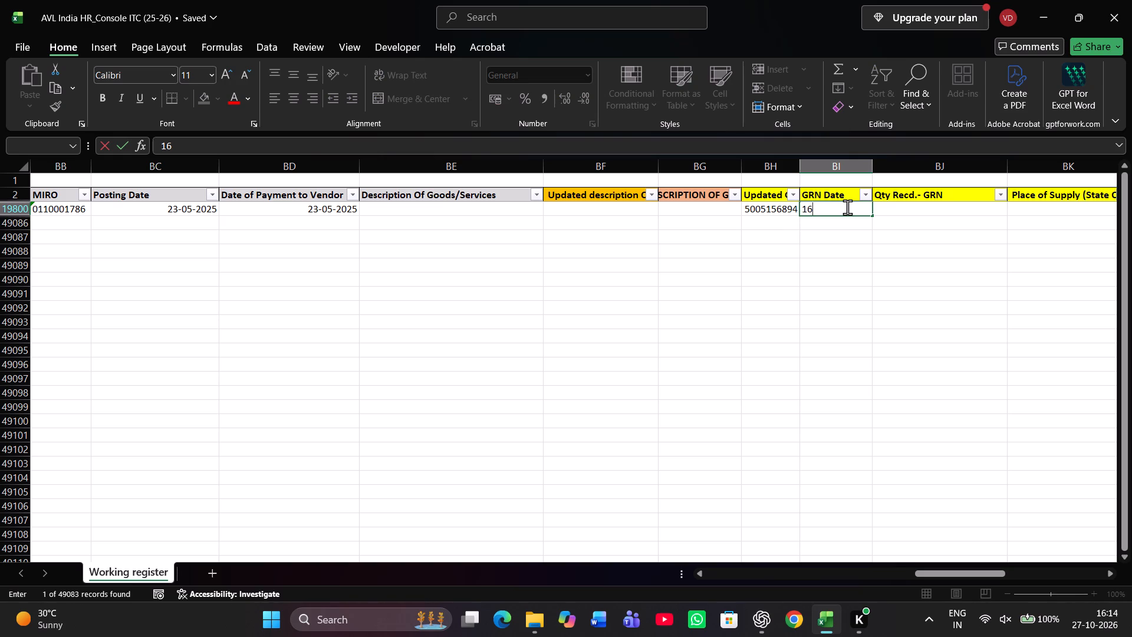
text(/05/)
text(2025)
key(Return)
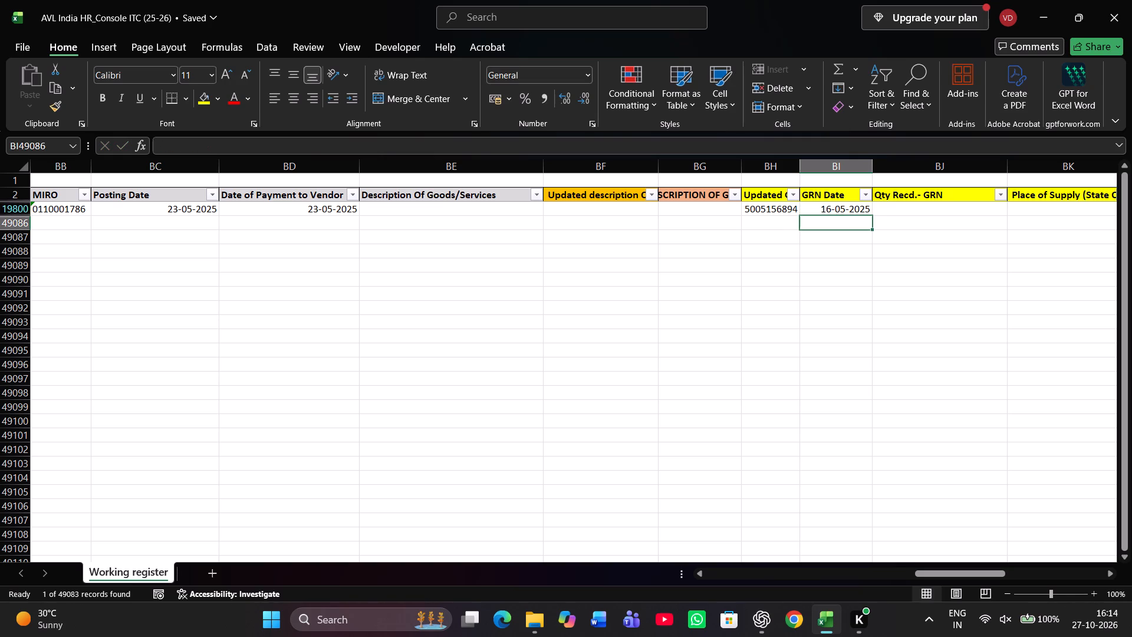
Examine the invoice row's GRN quantity column and its earlier invoice quantity, taxable value, GST and ITC columns.
scroll(913, 210, left, 4)
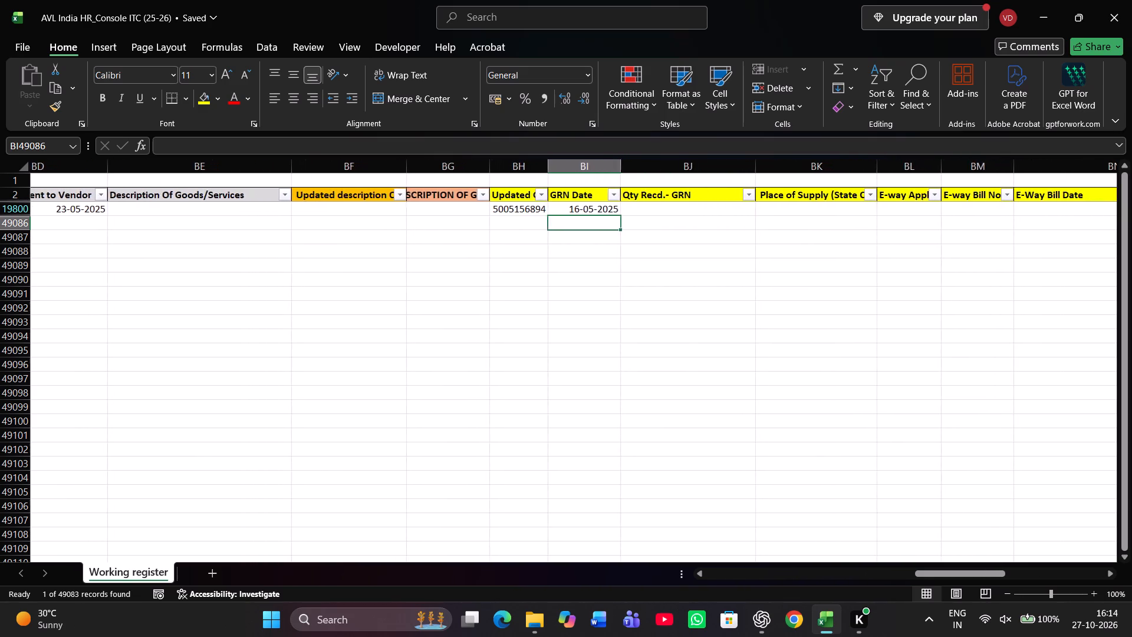
scroll(703, 240, left, 1)
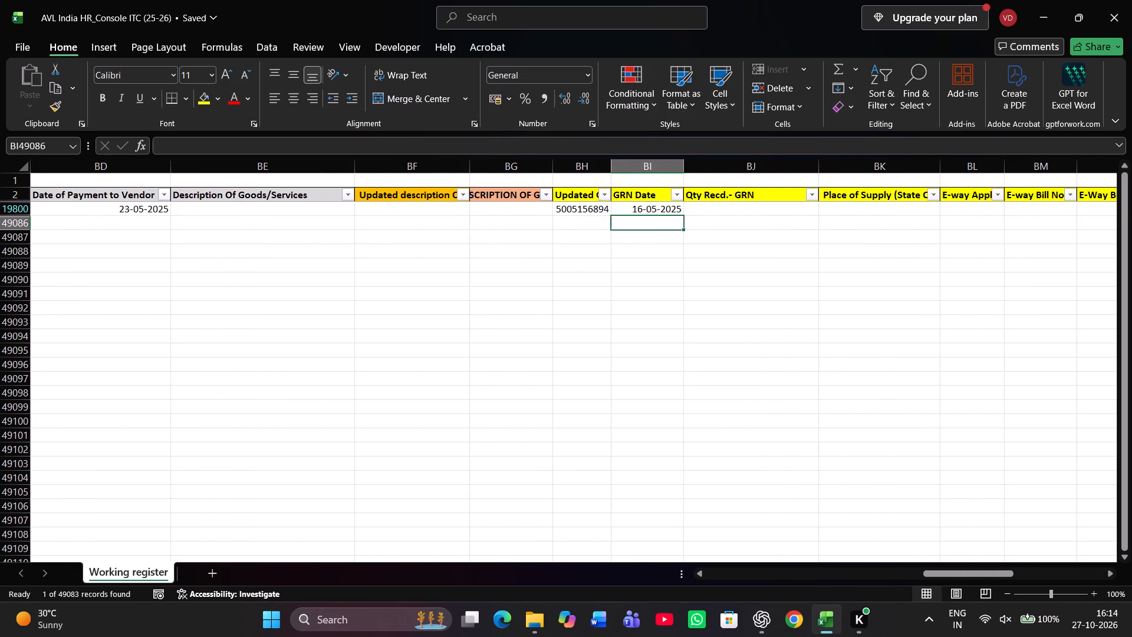
click(745, 209)
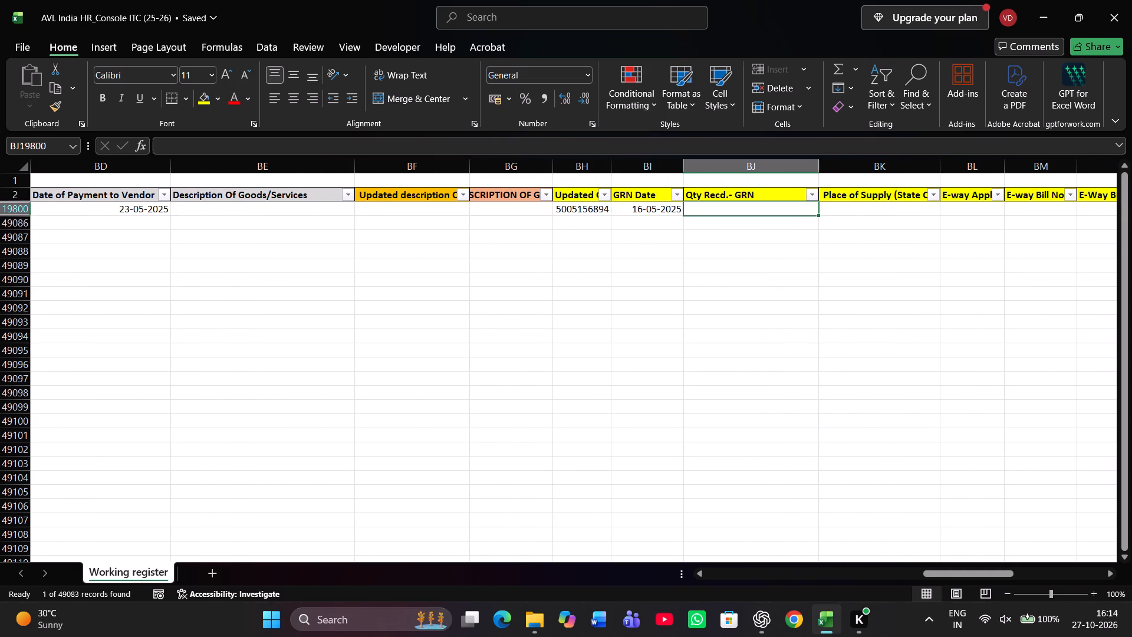
scroll(745, 209, left, 1)
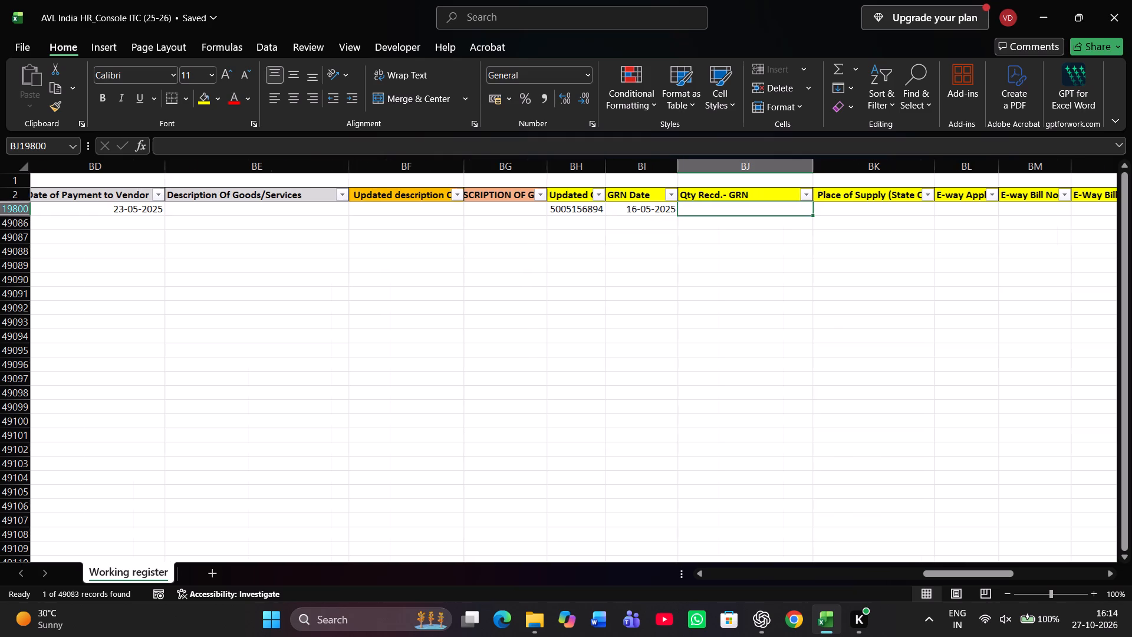
scroll(745, 209, left, 2)
scroll(745, 209, right, 2)
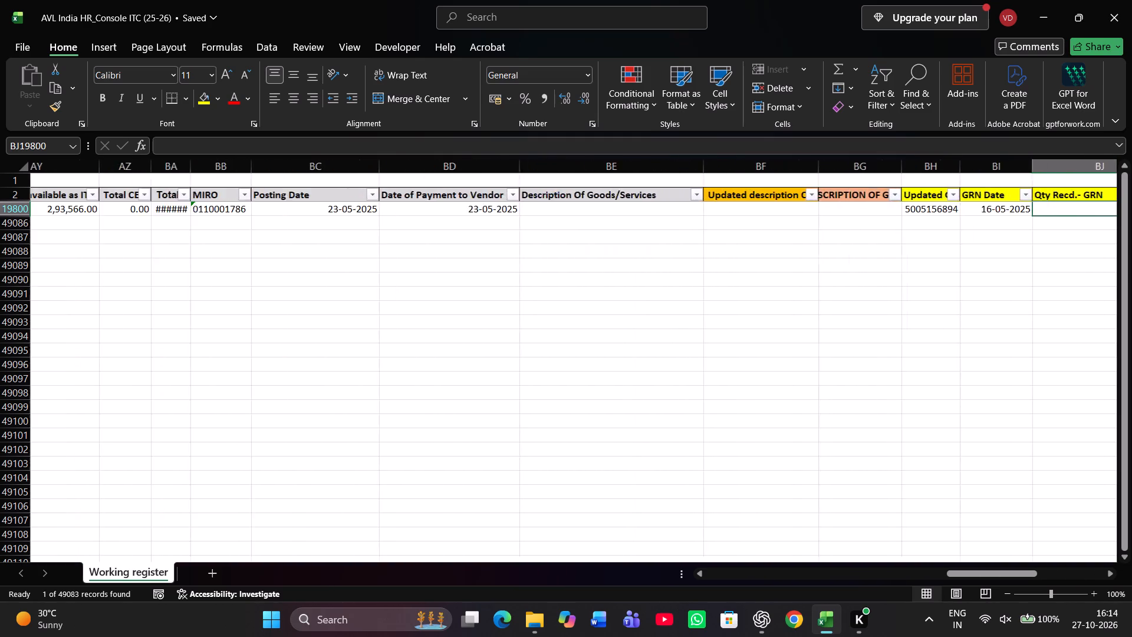
scroll(745, 209, right, 2)
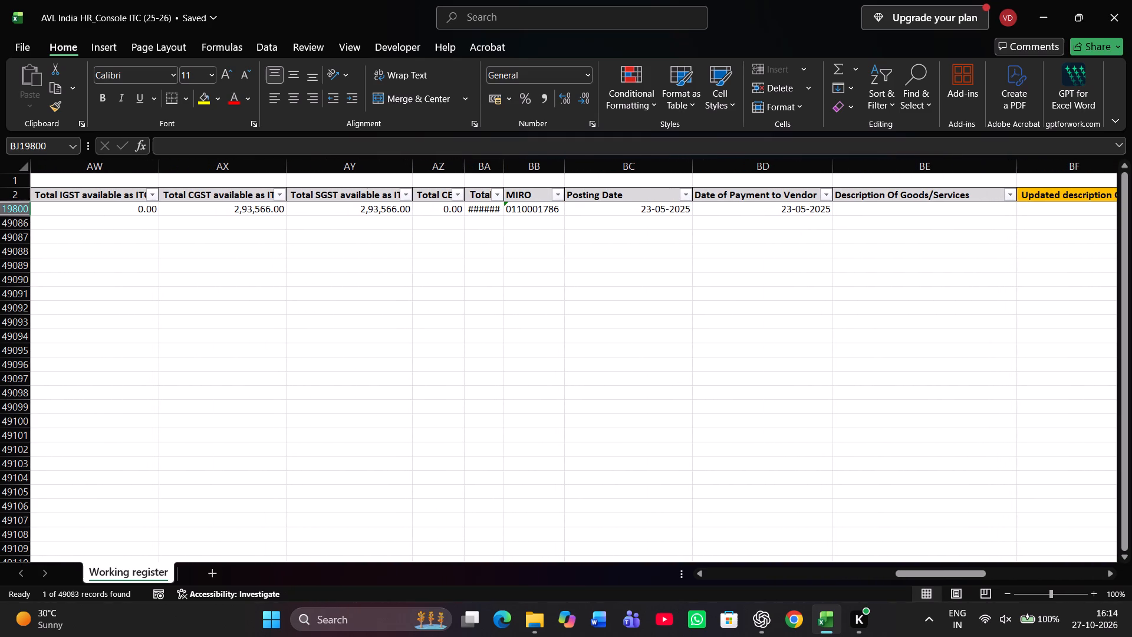
scroll(745, 209, right, 7)
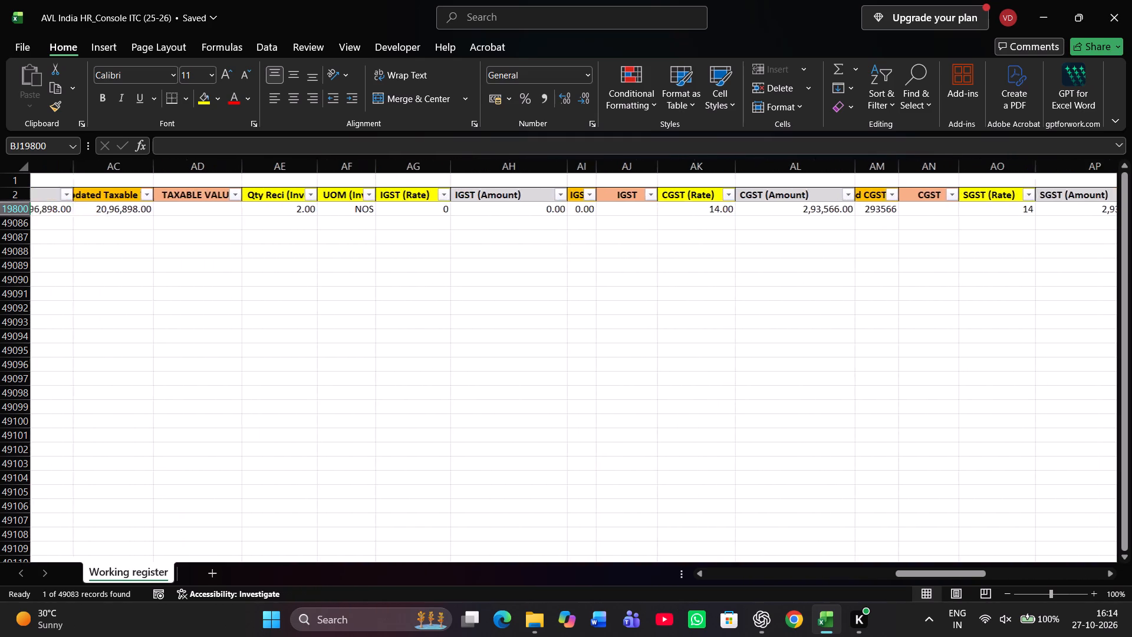
scroll(745, 209, right, 1)
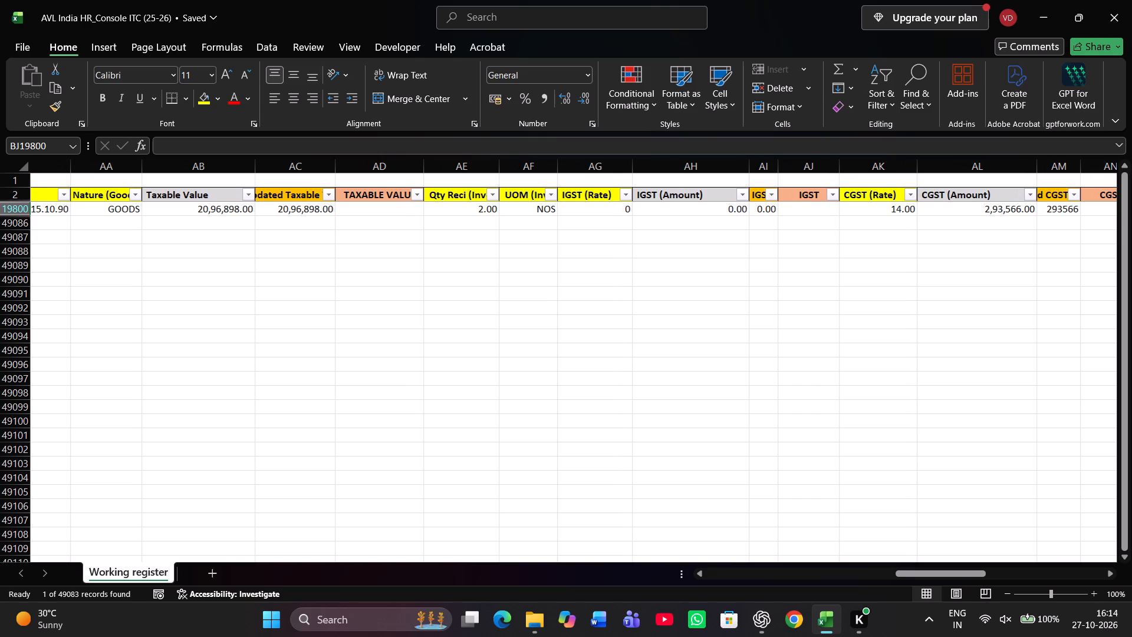
scroll(745, 209, left, 5)
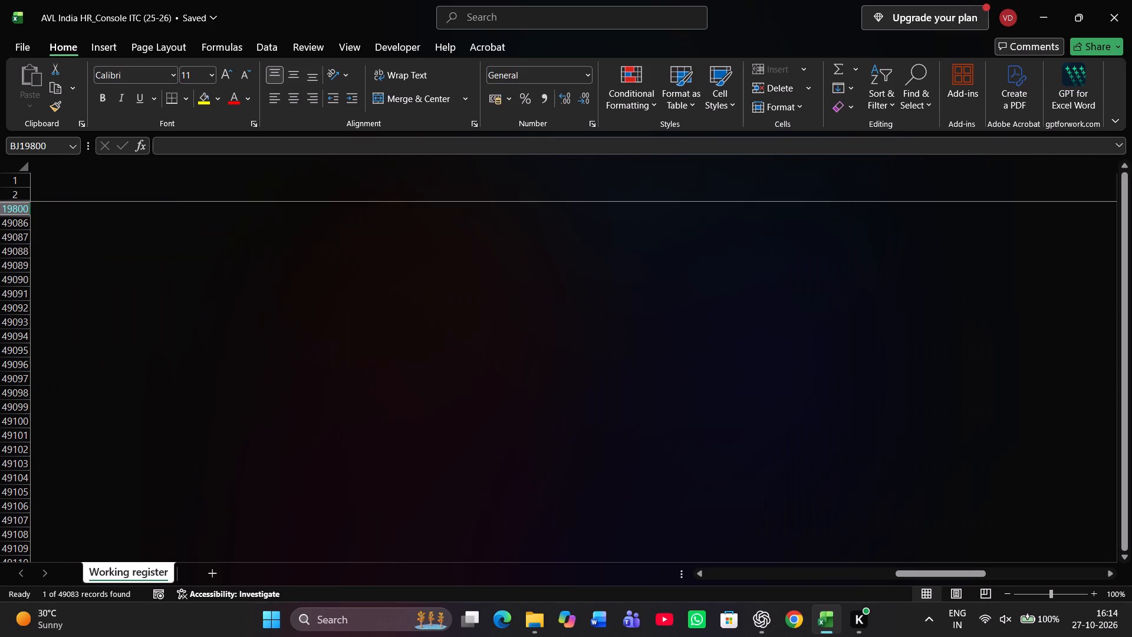
scroll(745, 209, left, 3)
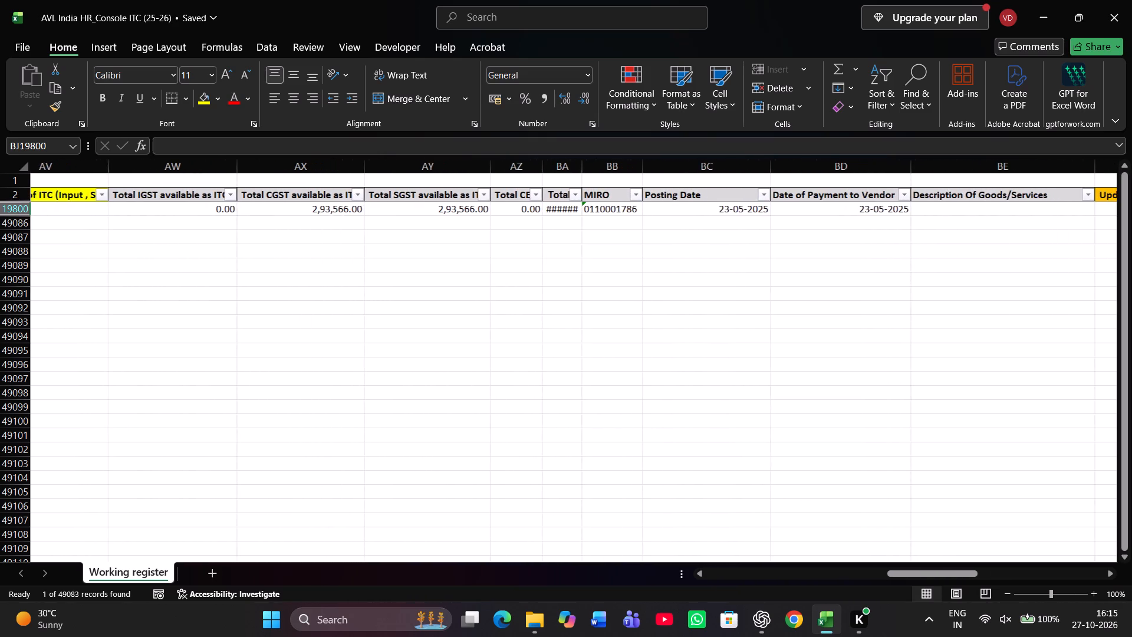
scroll(745, 209, left, 2)
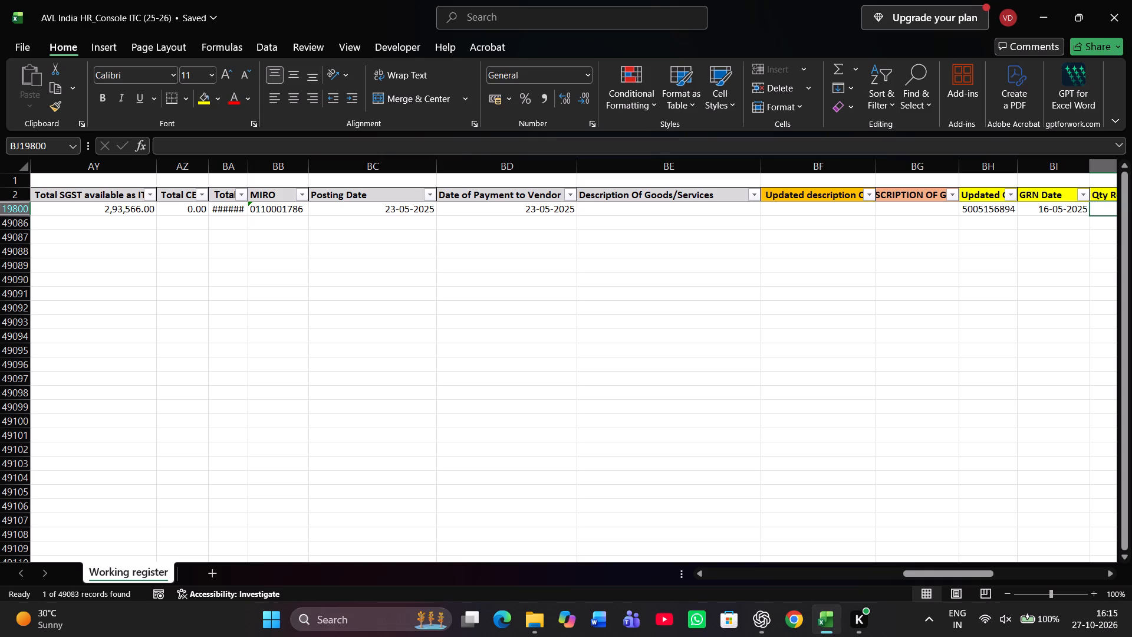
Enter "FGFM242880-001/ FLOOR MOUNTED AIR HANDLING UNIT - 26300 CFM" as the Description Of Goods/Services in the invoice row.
click(702, 215)
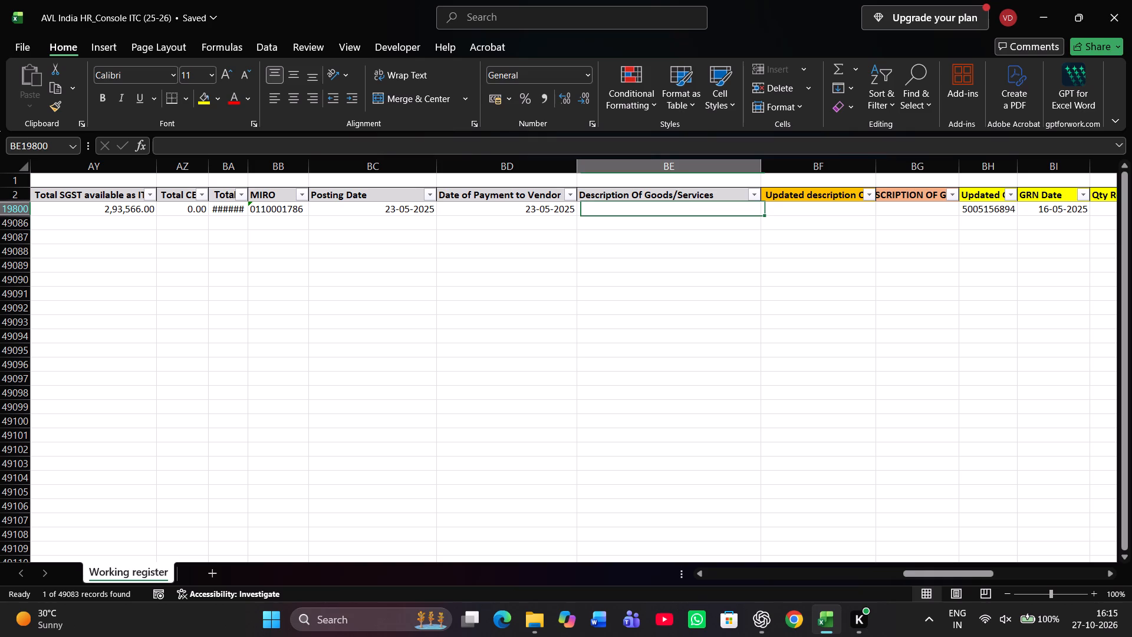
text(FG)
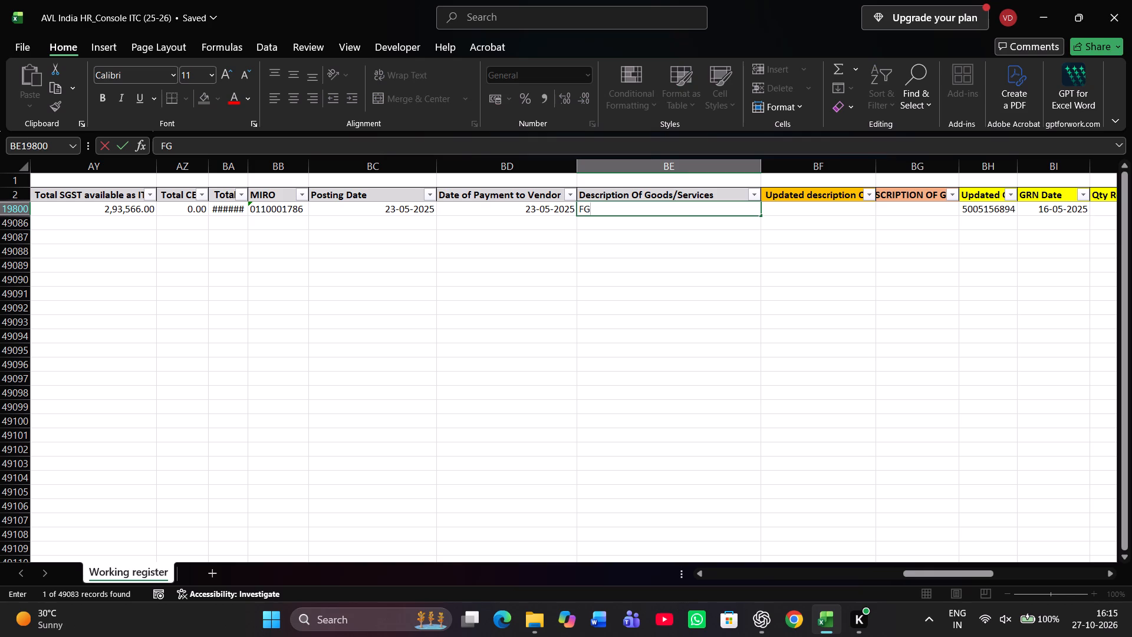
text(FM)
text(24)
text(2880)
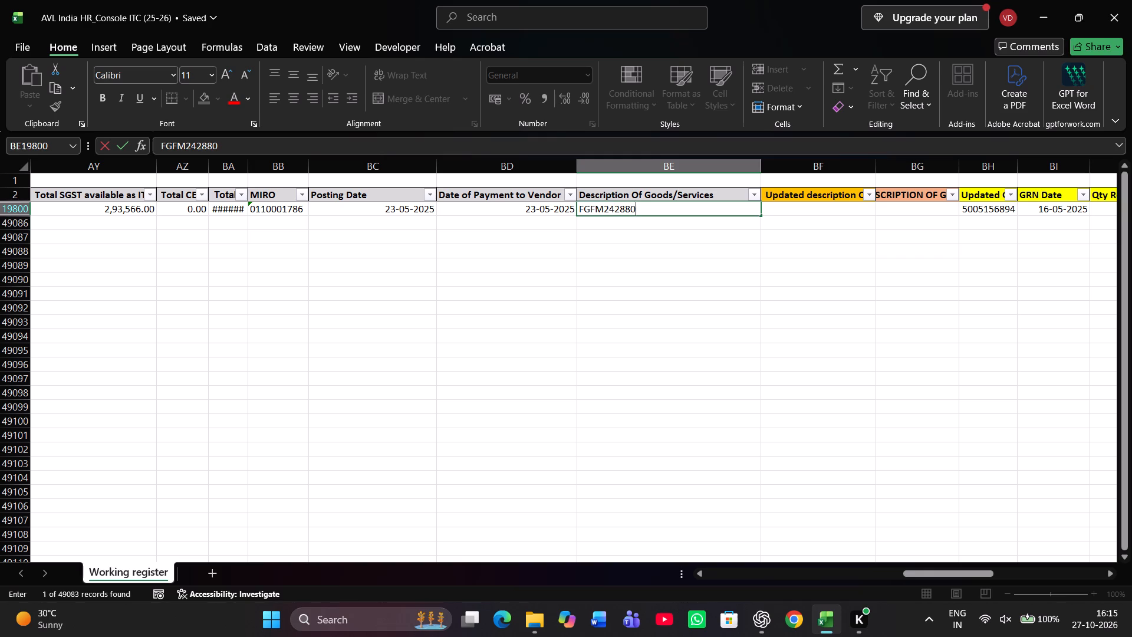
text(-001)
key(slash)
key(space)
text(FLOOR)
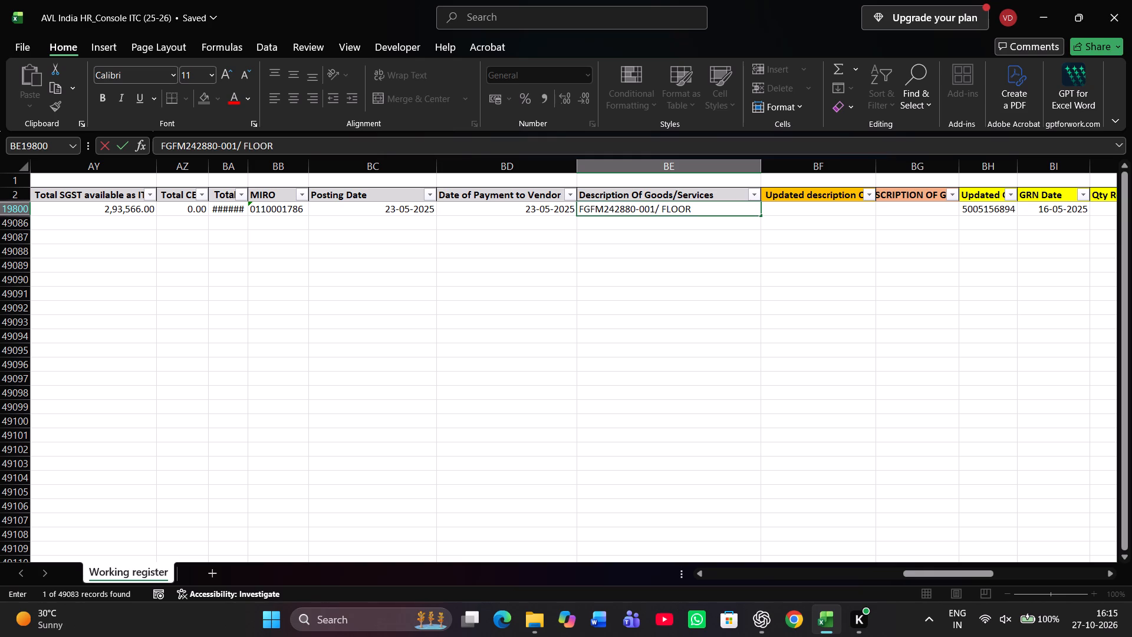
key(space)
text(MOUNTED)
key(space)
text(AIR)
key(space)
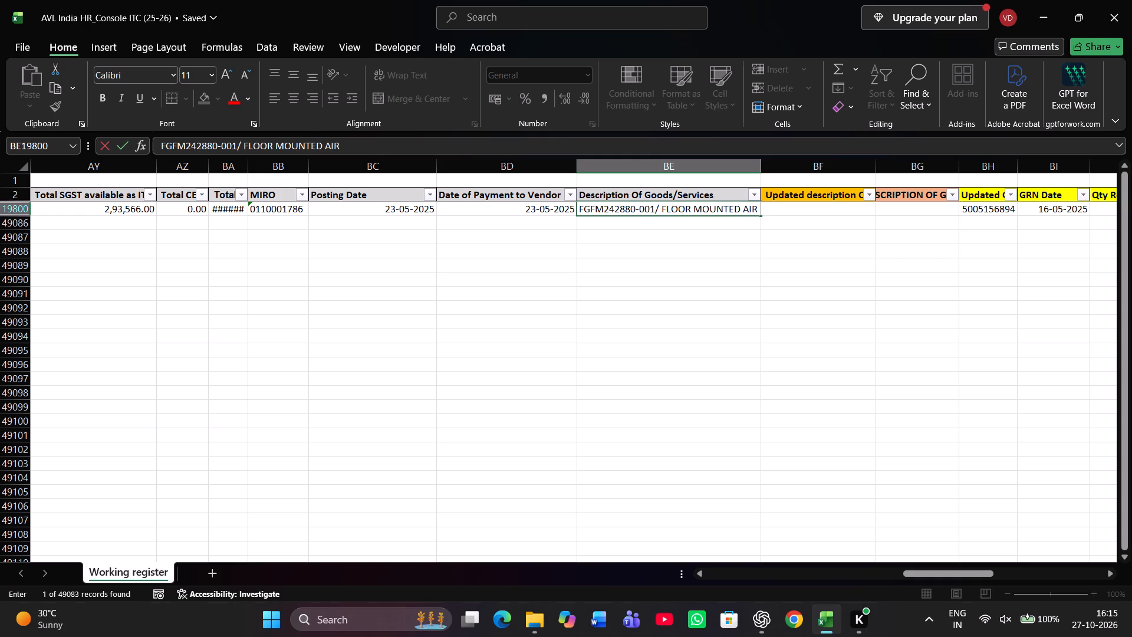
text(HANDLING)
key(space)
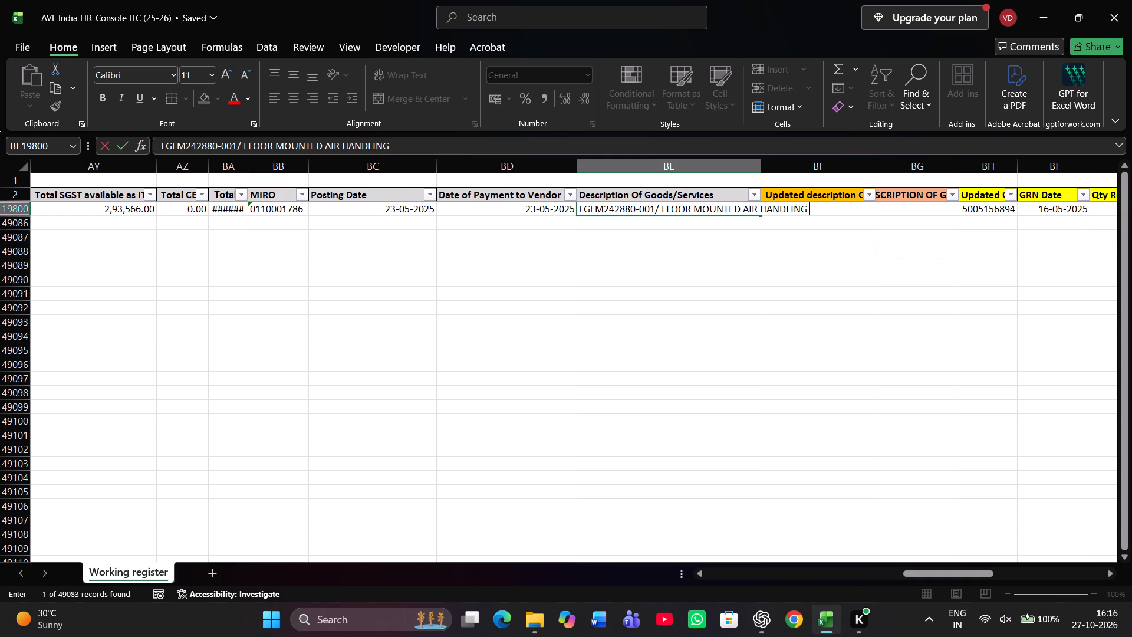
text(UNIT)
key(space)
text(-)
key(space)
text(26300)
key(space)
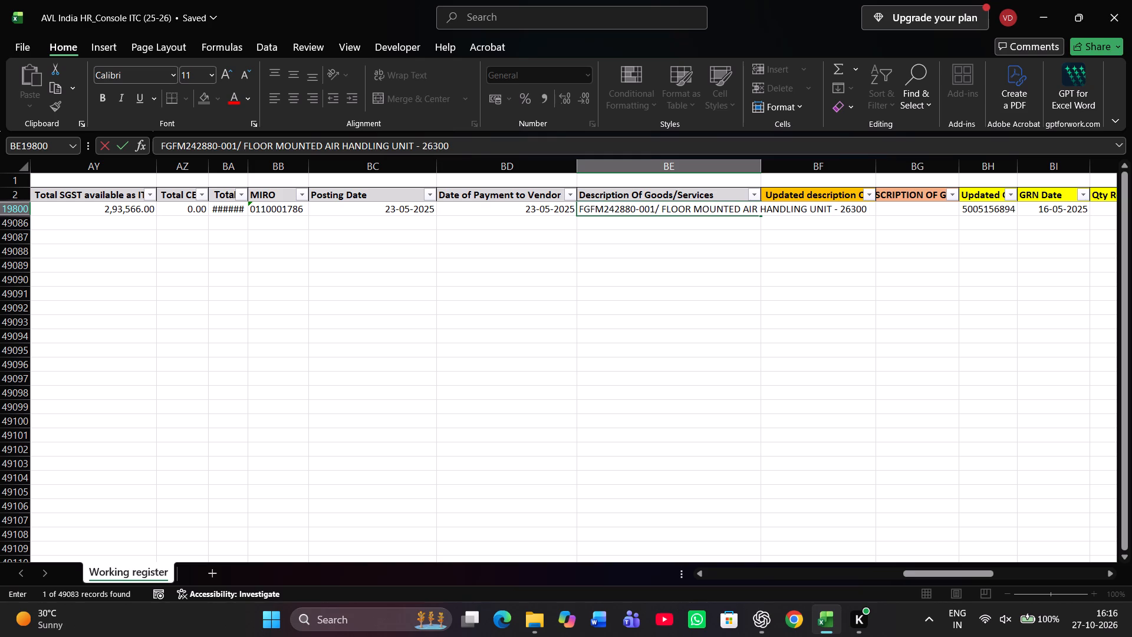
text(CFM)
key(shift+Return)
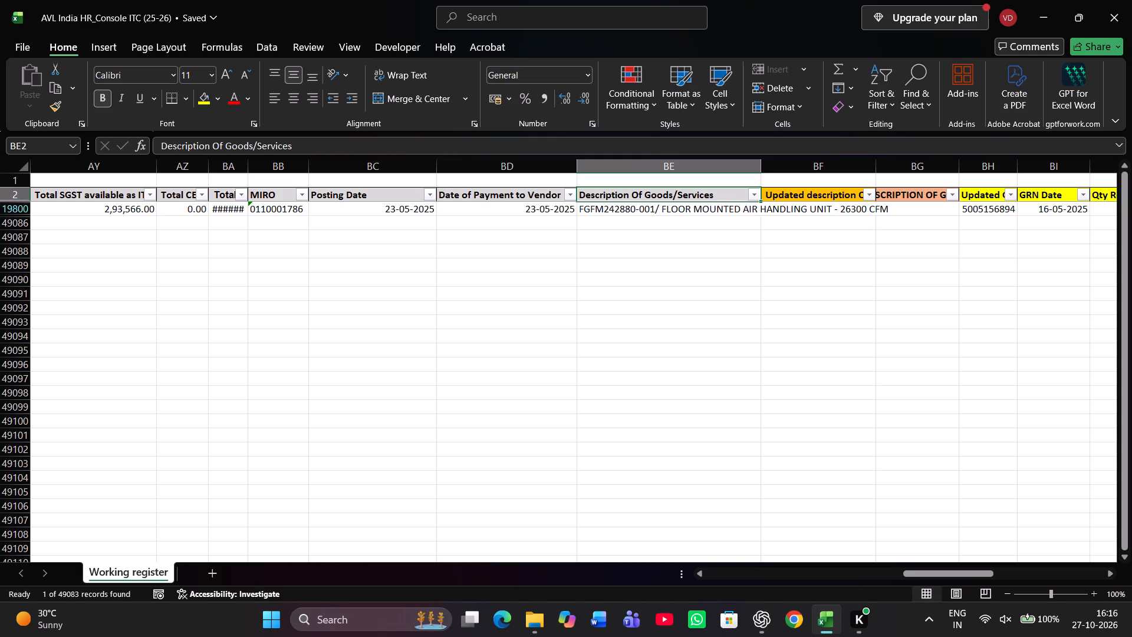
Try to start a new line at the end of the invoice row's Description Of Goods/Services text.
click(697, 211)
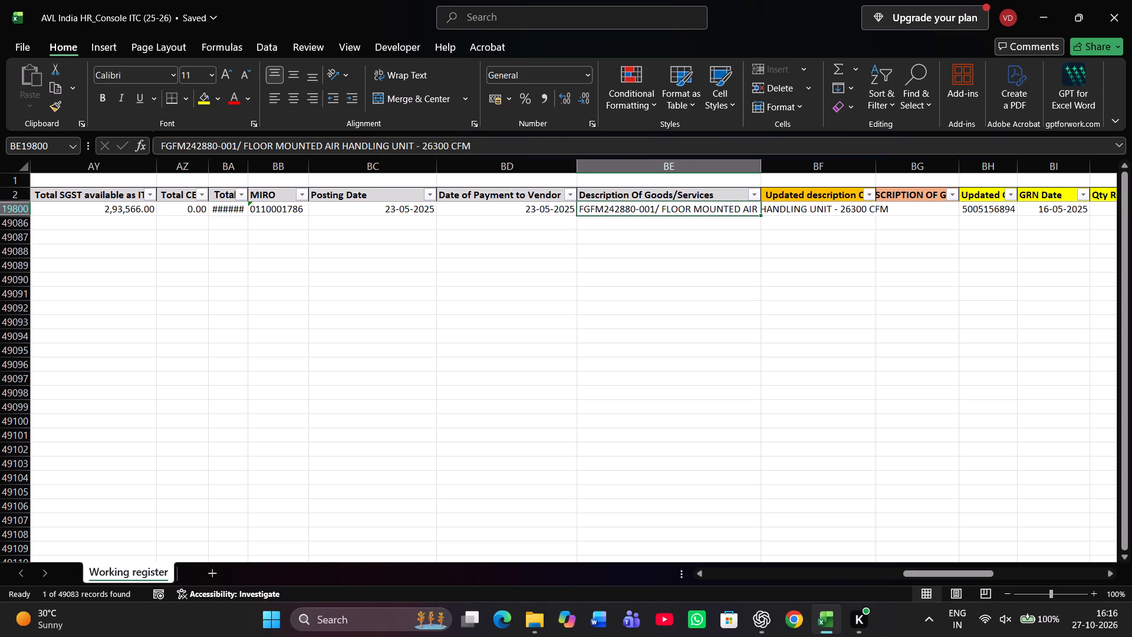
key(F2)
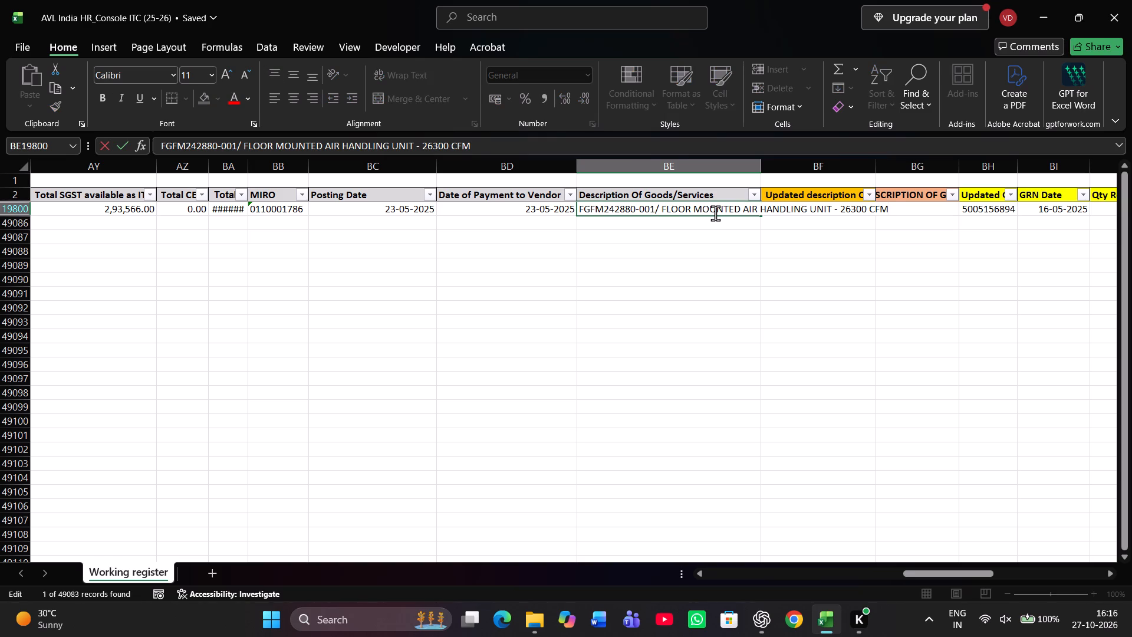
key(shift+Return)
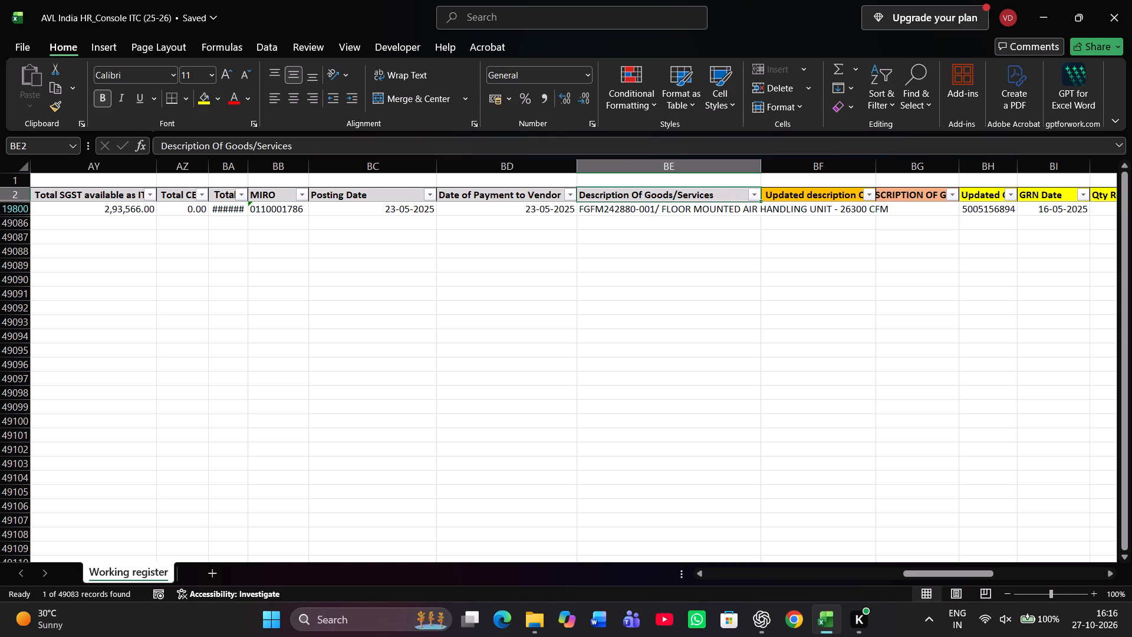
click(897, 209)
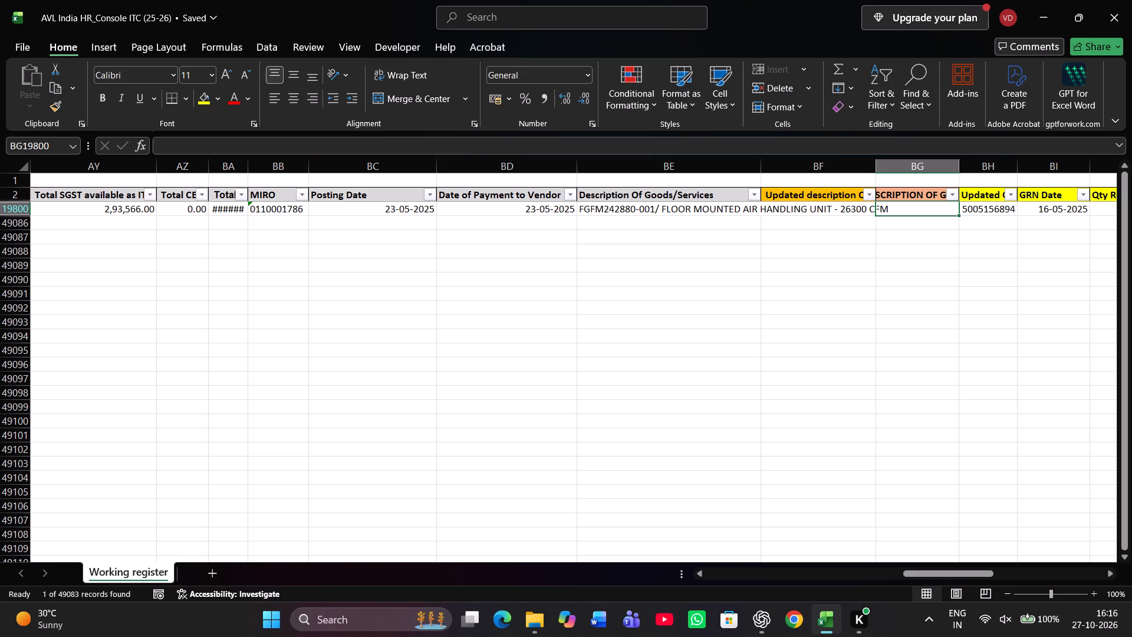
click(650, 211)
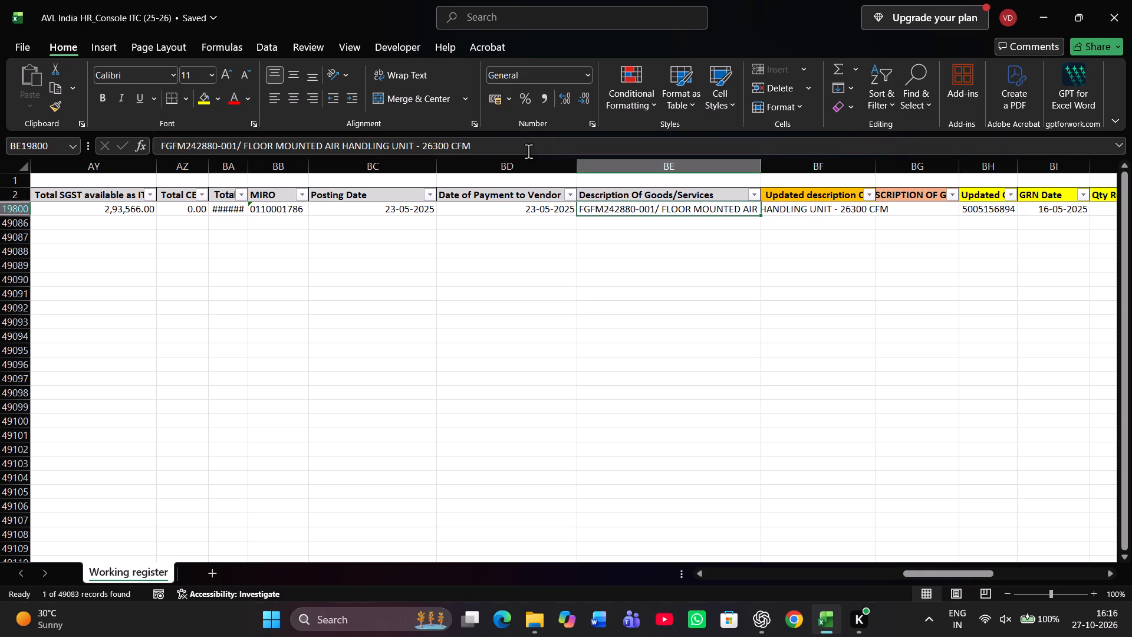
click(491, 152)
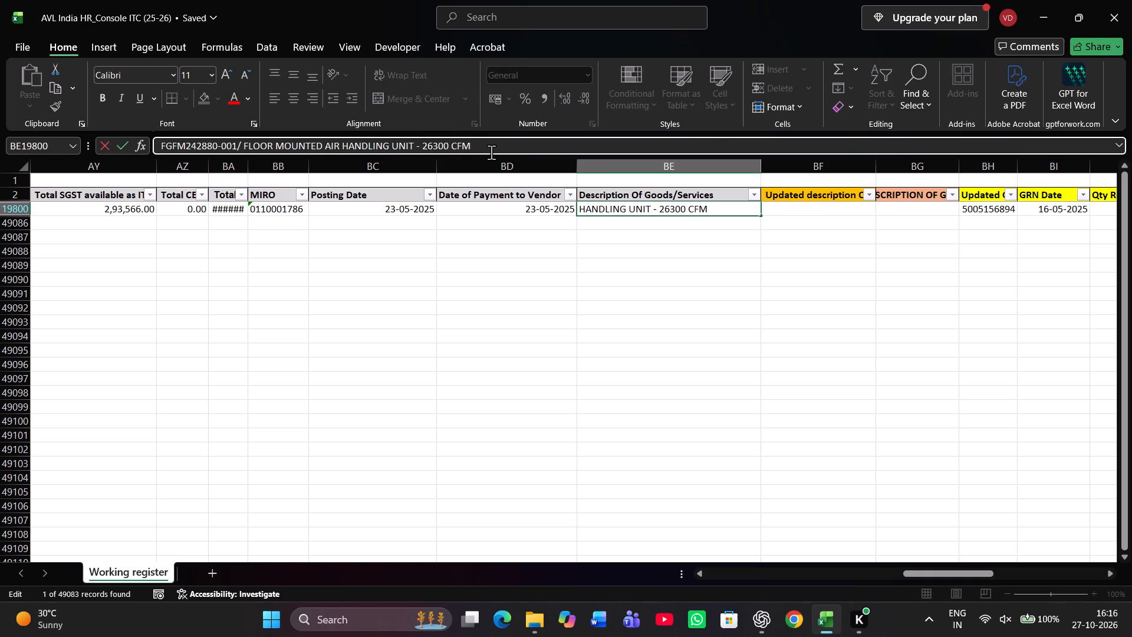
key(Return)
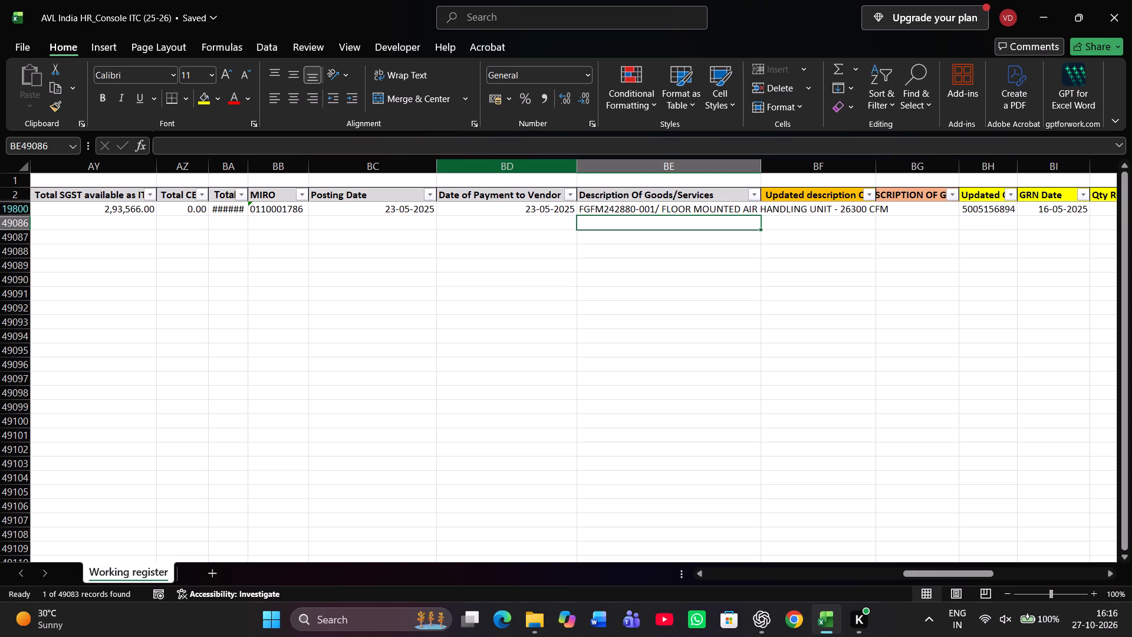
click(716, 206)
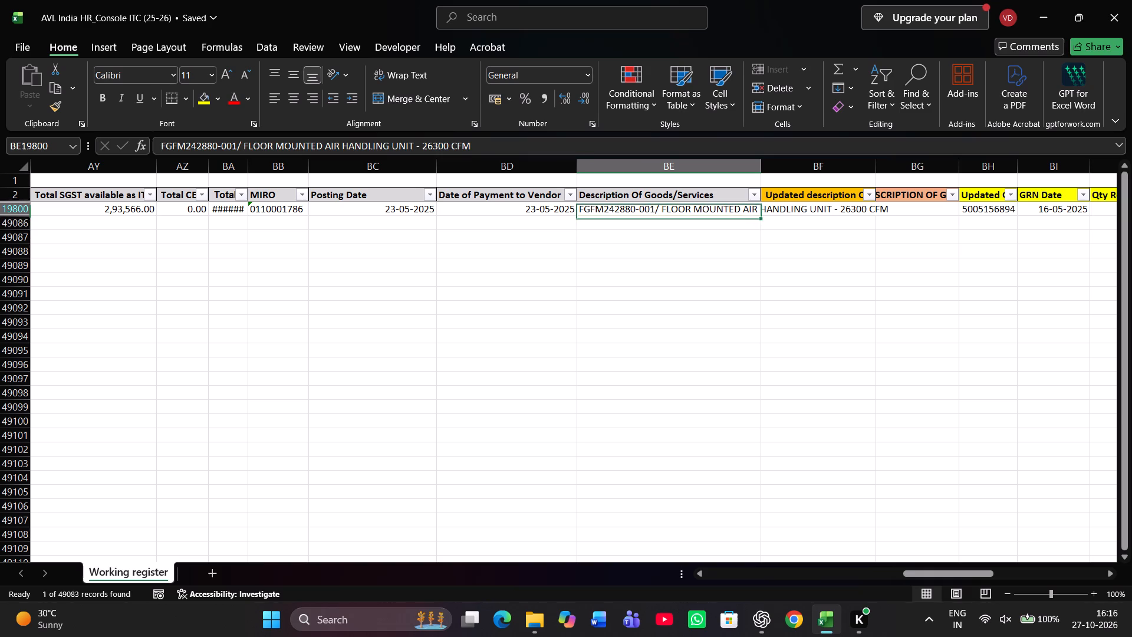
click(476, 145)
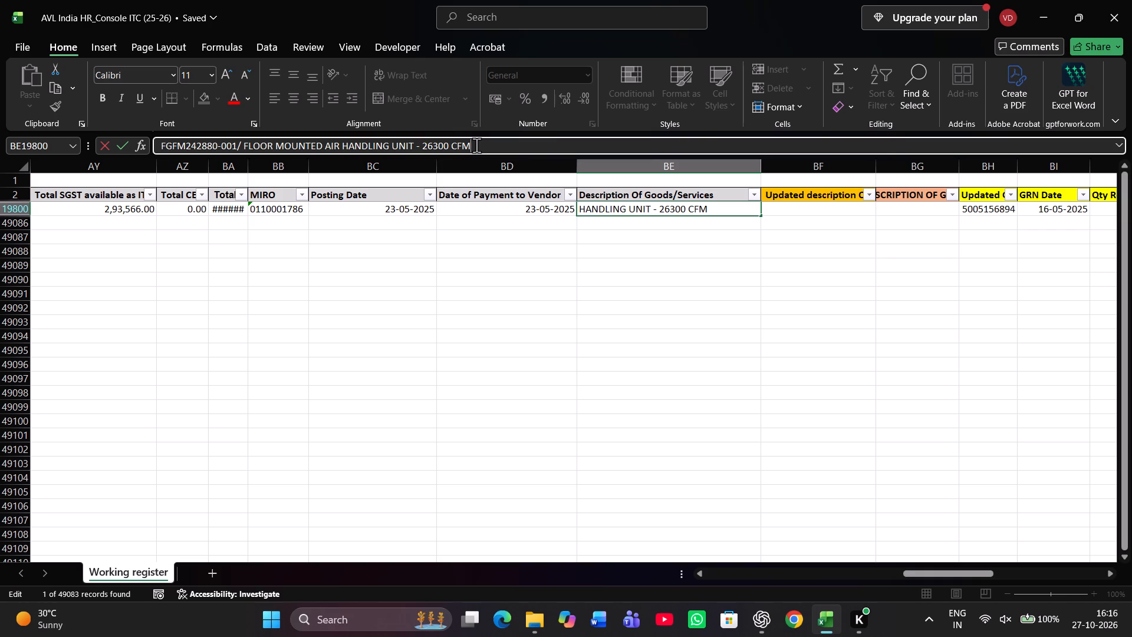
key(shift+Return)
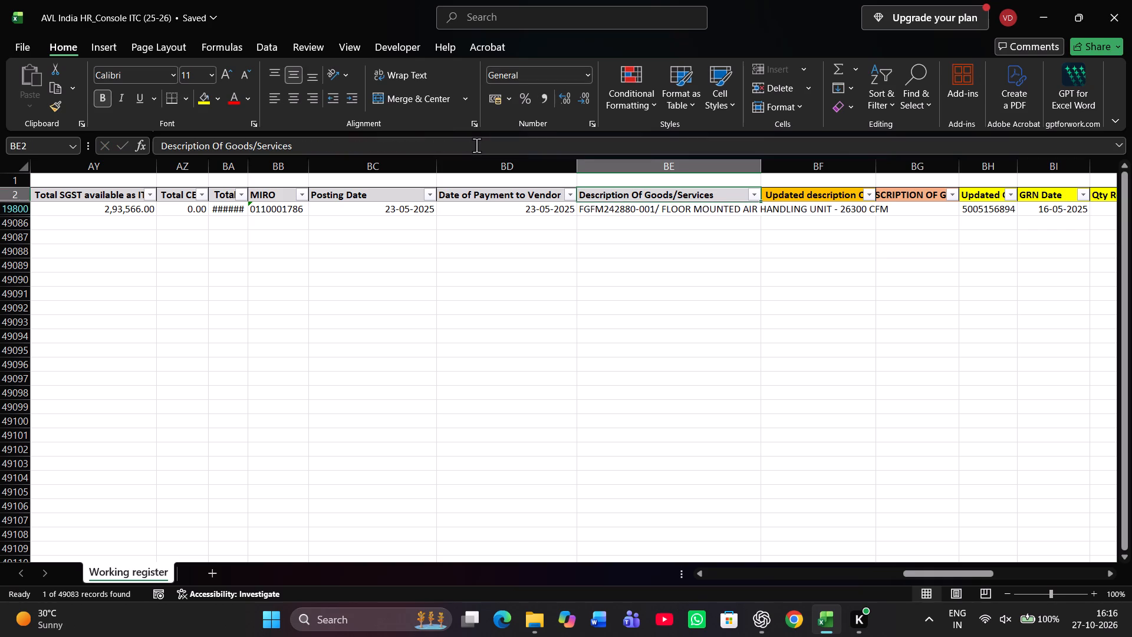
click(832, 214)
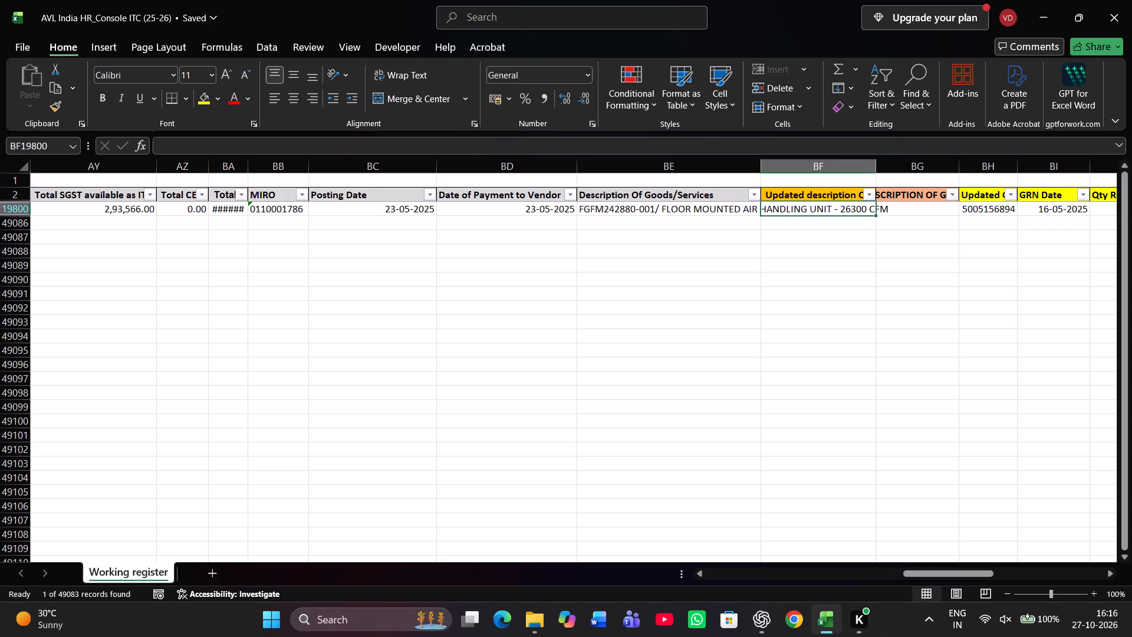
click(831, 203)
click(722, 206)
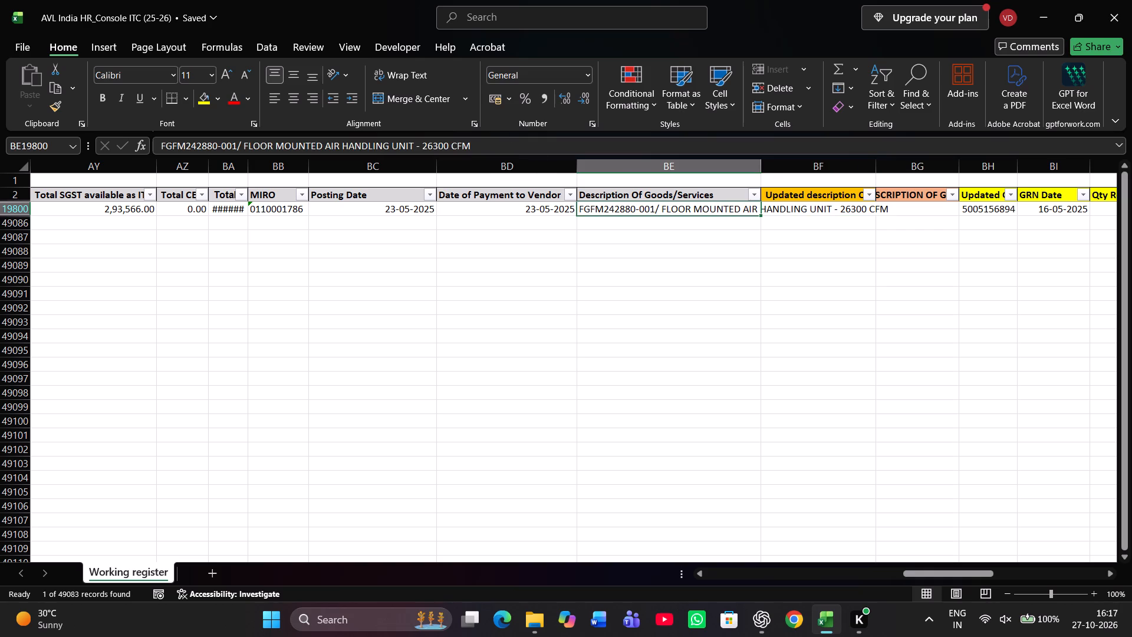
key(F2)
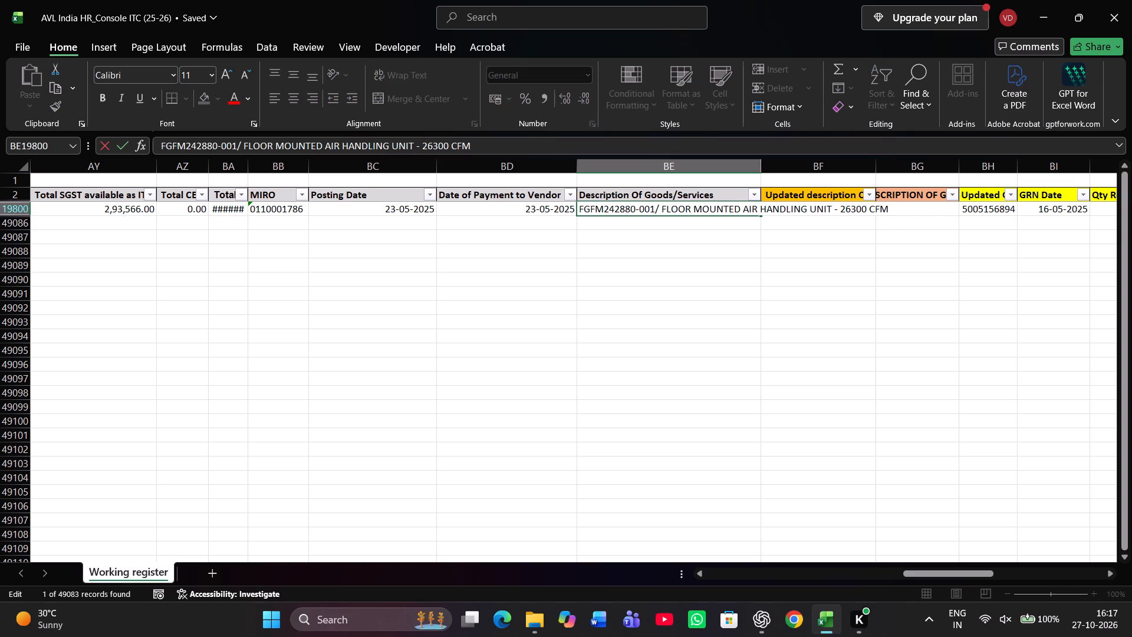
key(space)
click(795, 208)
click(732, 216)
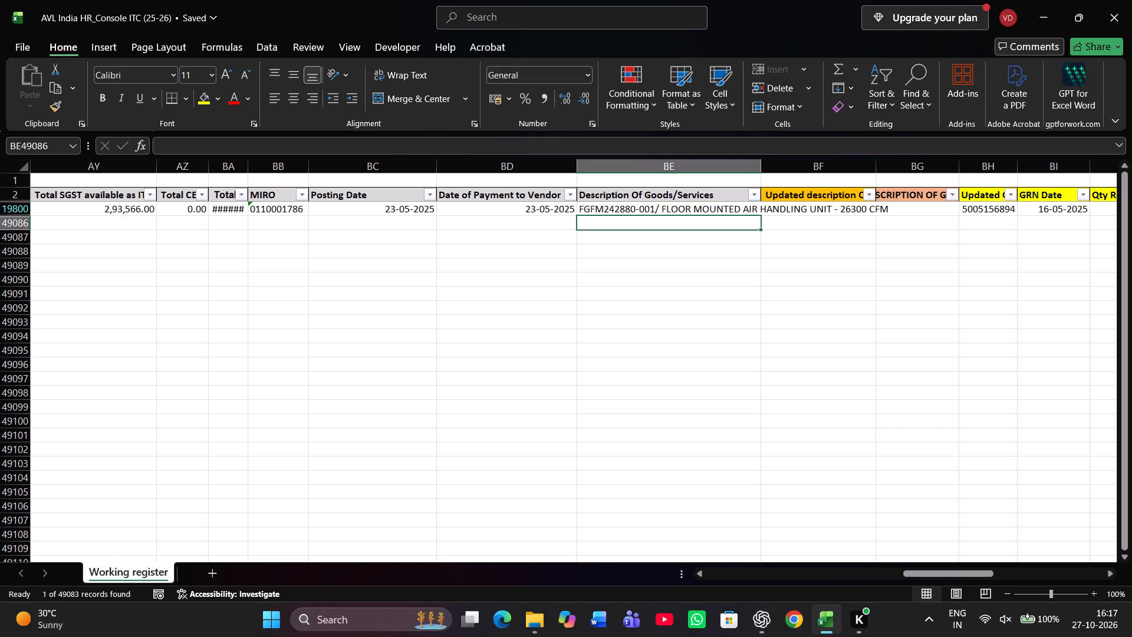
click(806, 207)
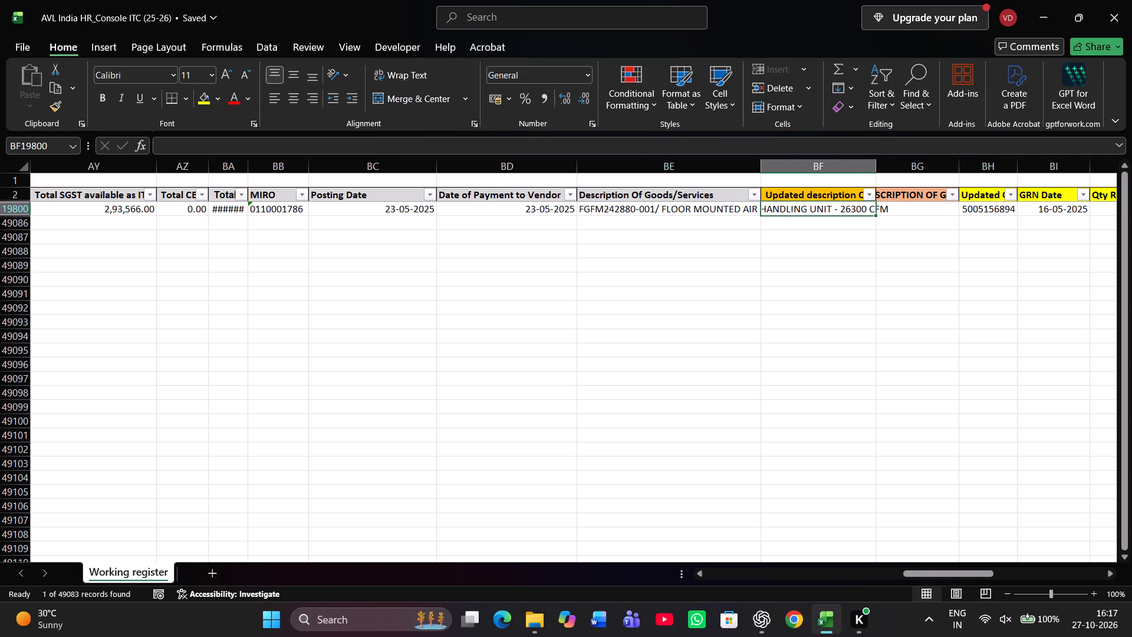
Copy the invoice row's Description Of Goods/Services text into its adjacent Updated description cell.
click(616, 215)
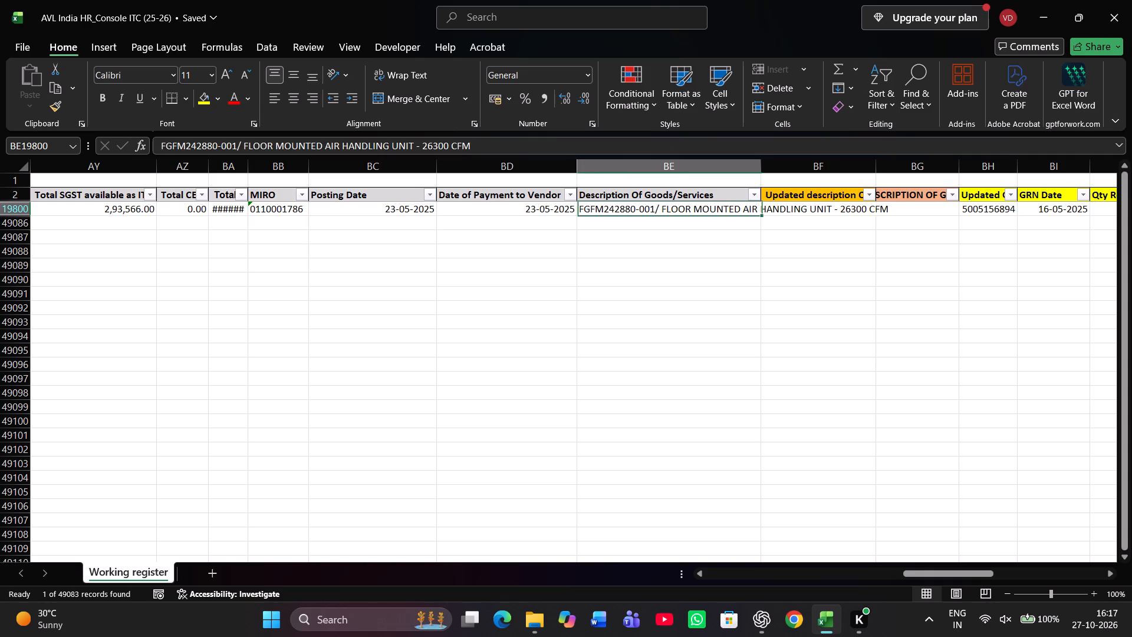
key(ctrl+c)
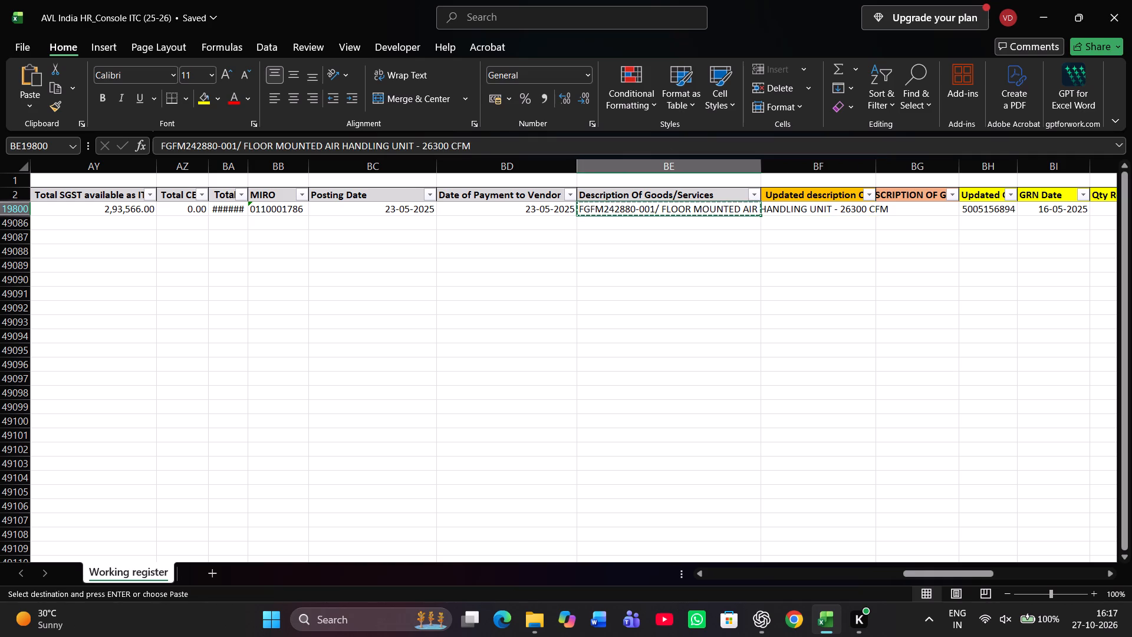
click(817, 202)
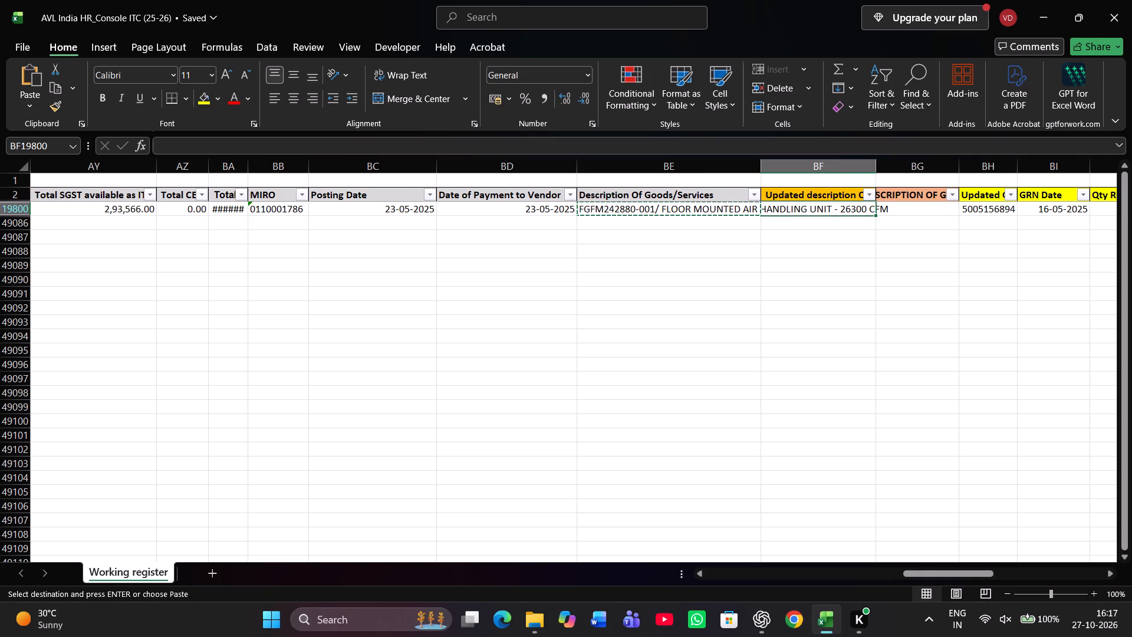
key(ctrl+v)
click(875, 311)
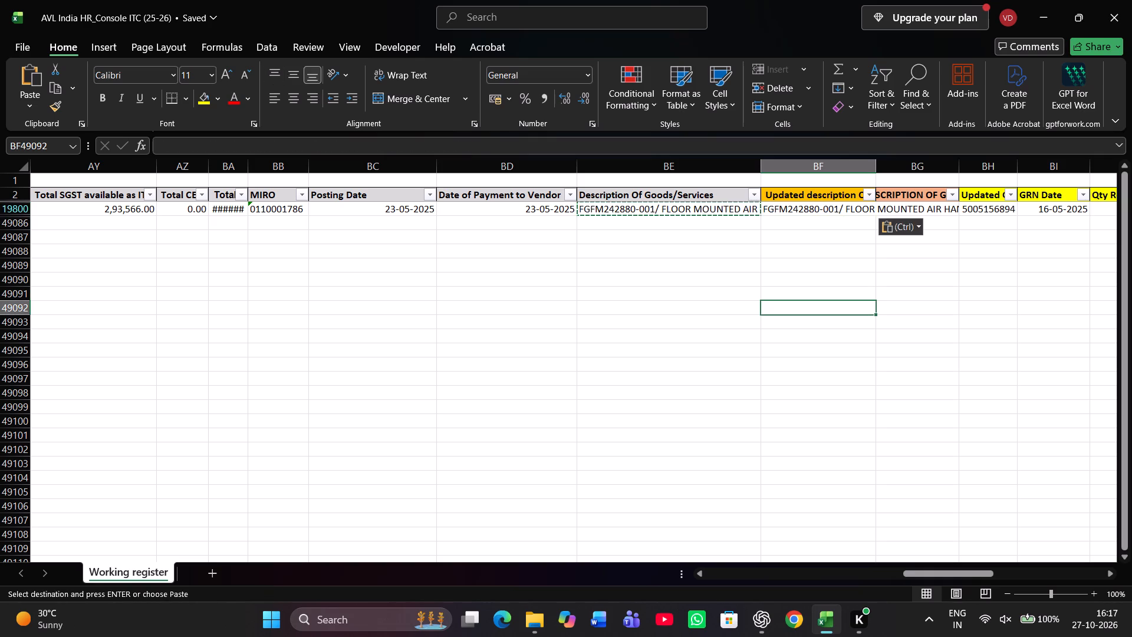
Enter 2 as the Qty Recd.- GRN in the invoice row.
scroll(875, 311, down, 1)
scroll(875, 311, up, 2)
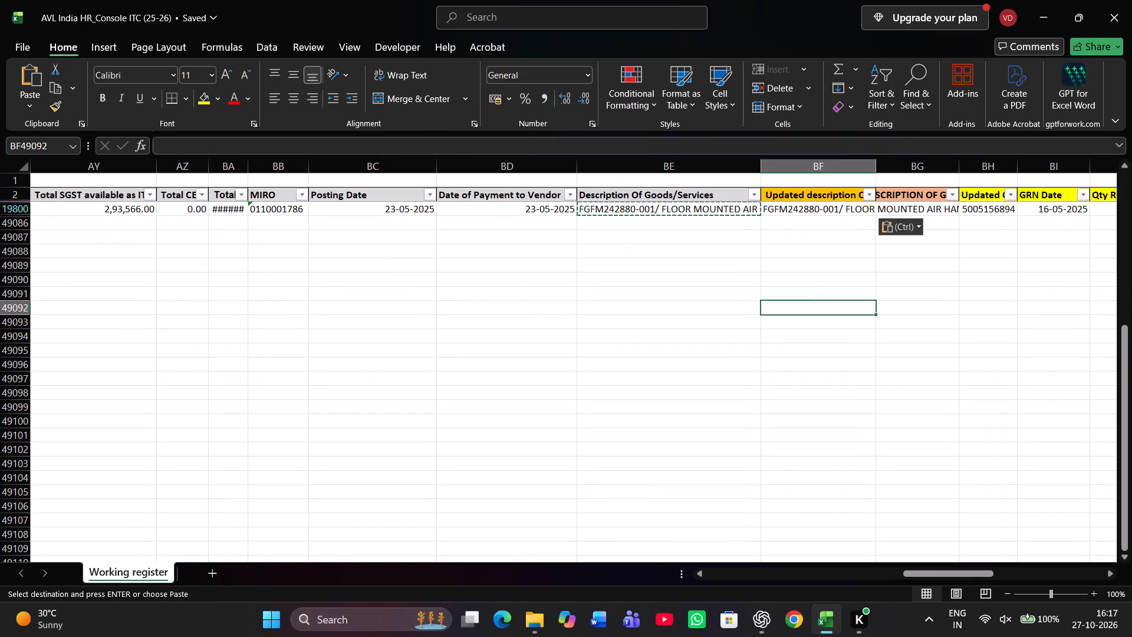
scroll(891, 329, up, 1)
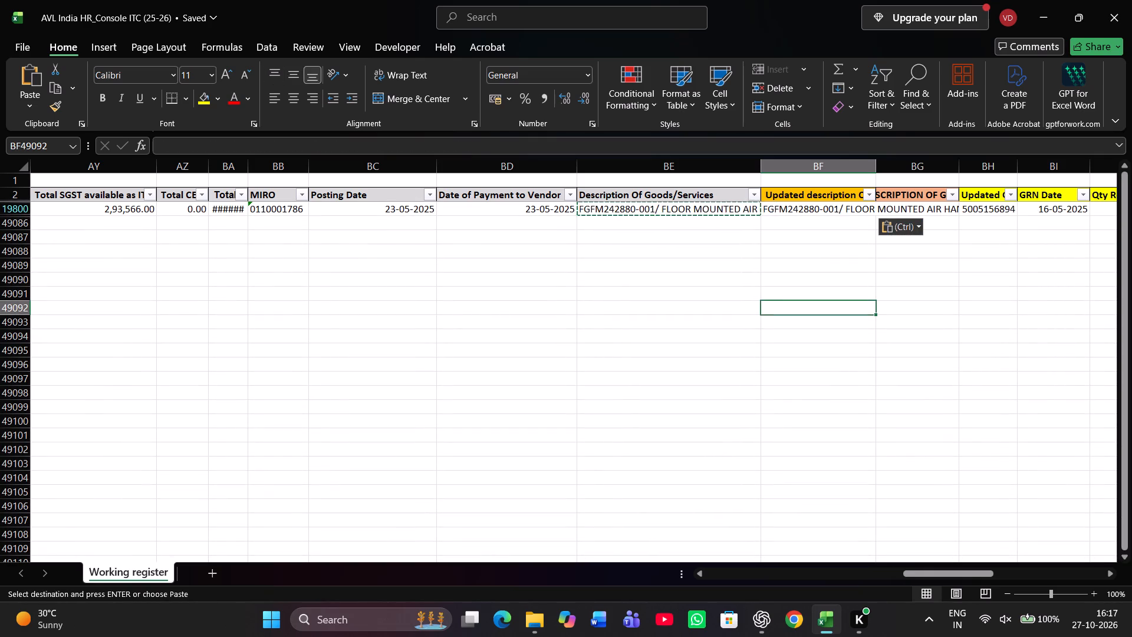
scroll(923, 300, up, 1)
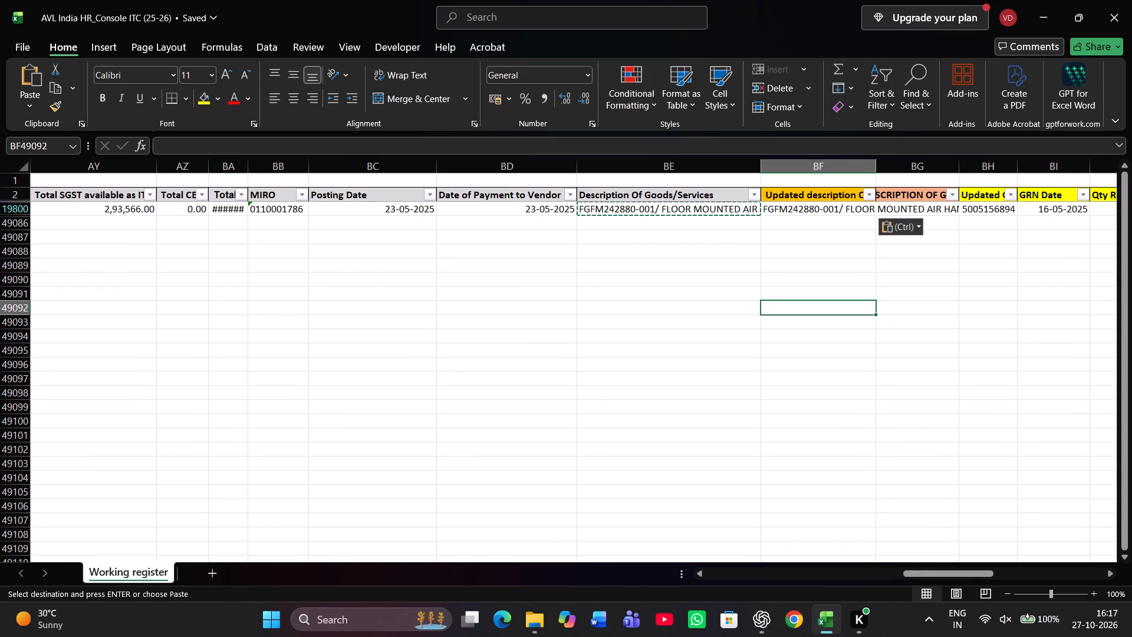
click(919, 198)
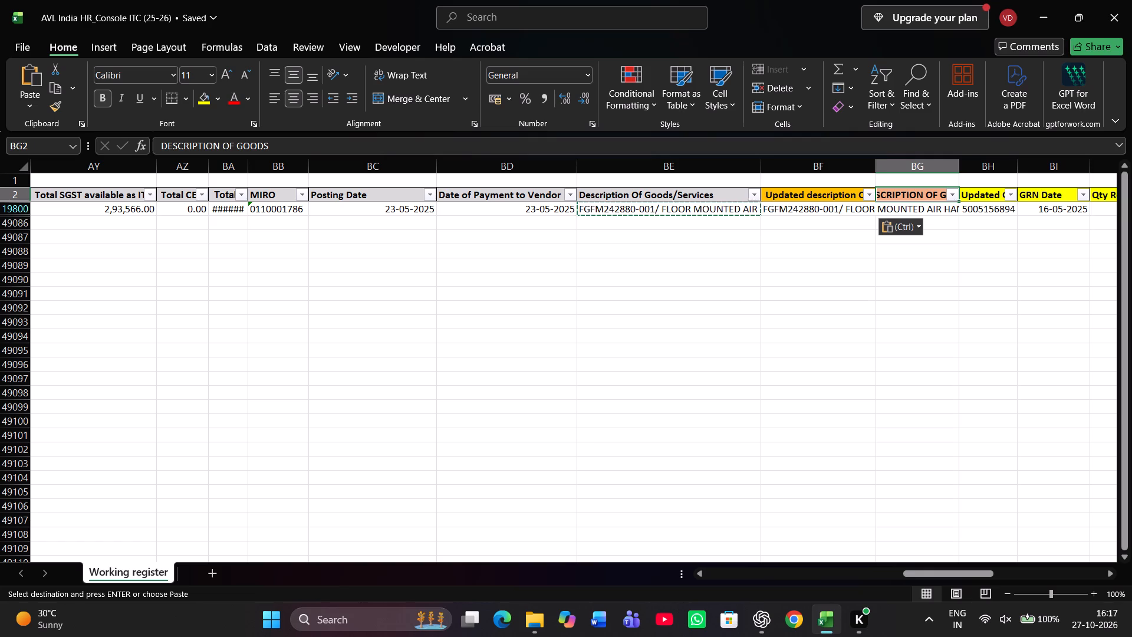
click(979, 202)
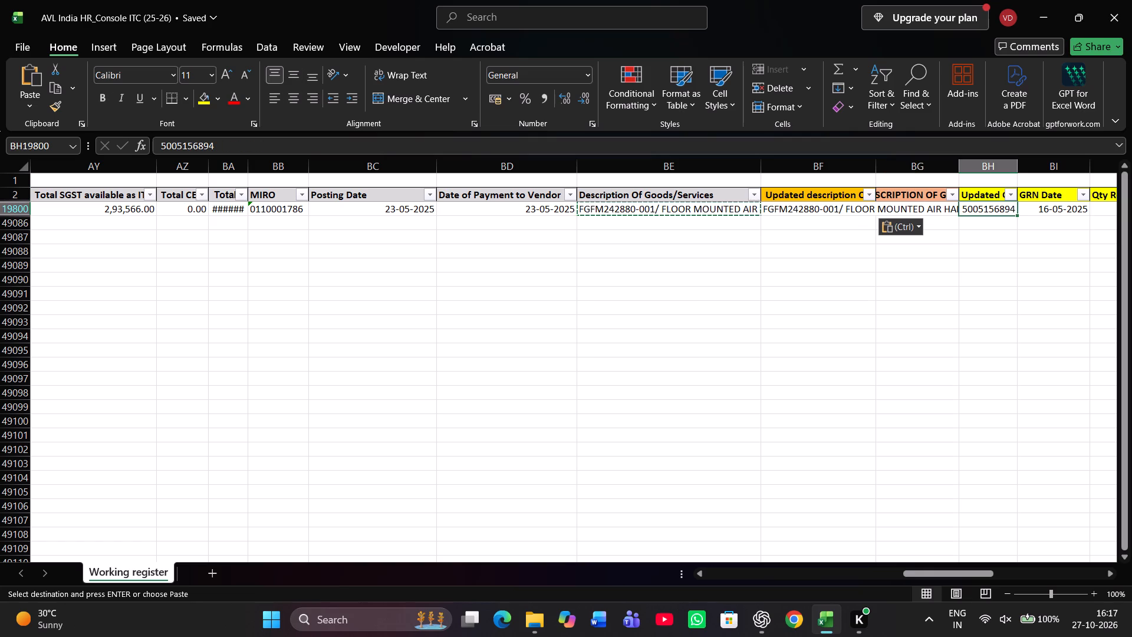
click(224, 196)
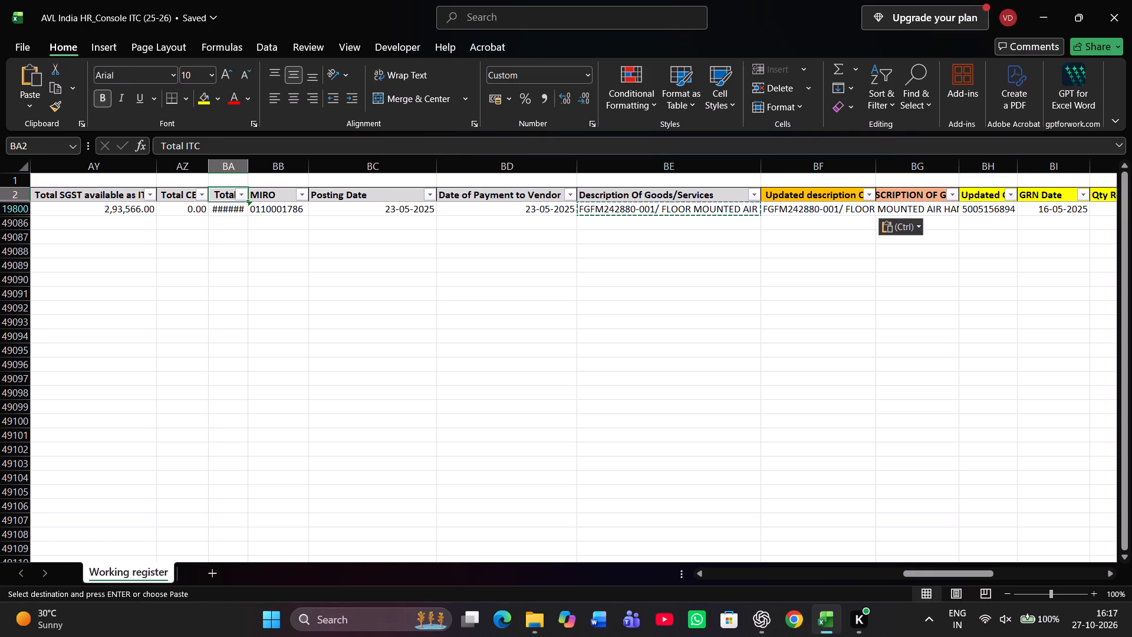
scroll(723, 229, left, 4)
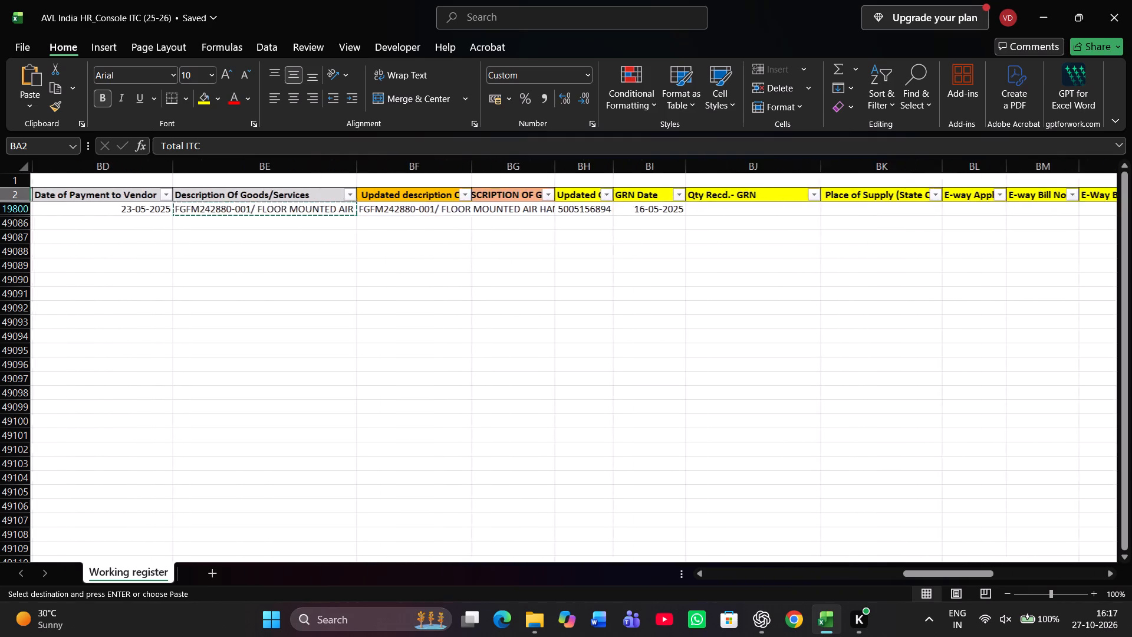
scroll(723, 229, left, 1)
scroll(723, 229, up, 4)
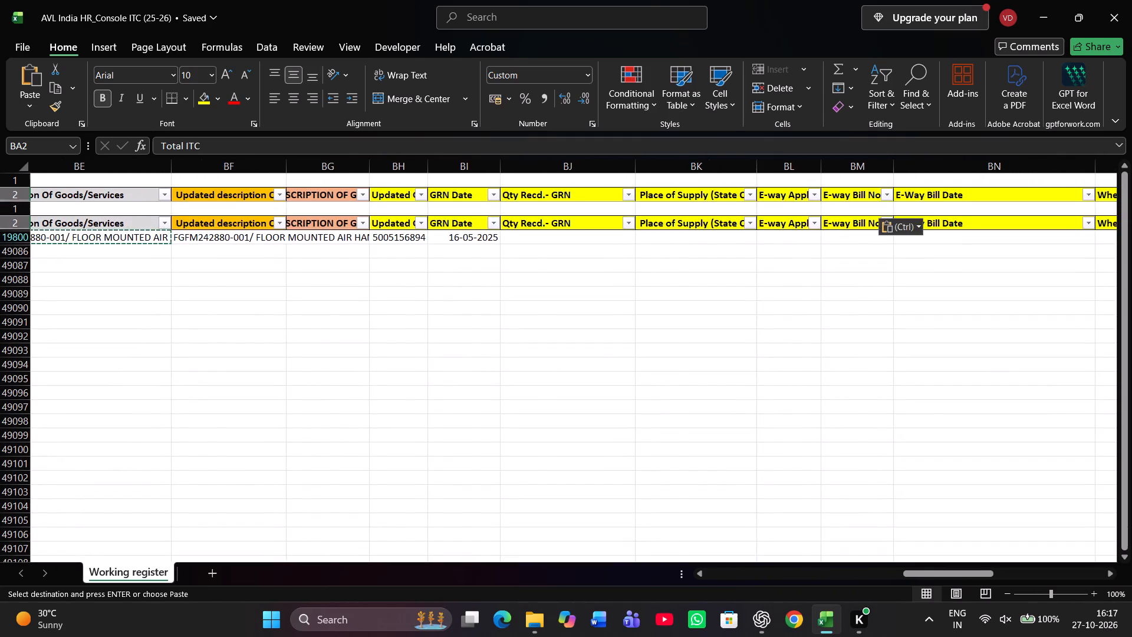
click(579, 205)
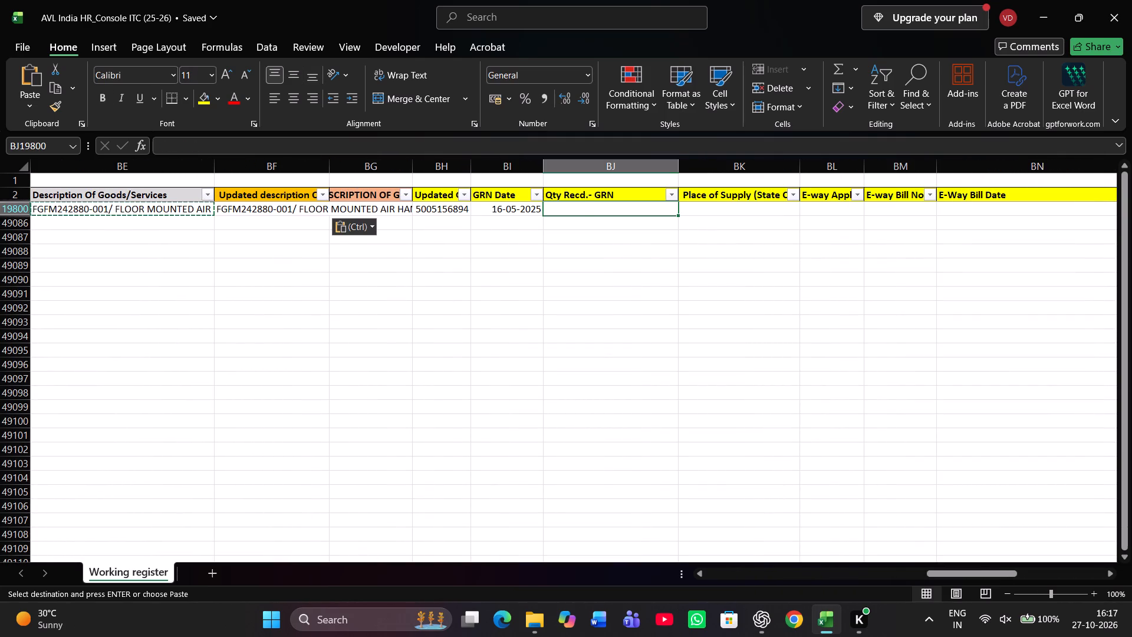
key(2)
key(Return)
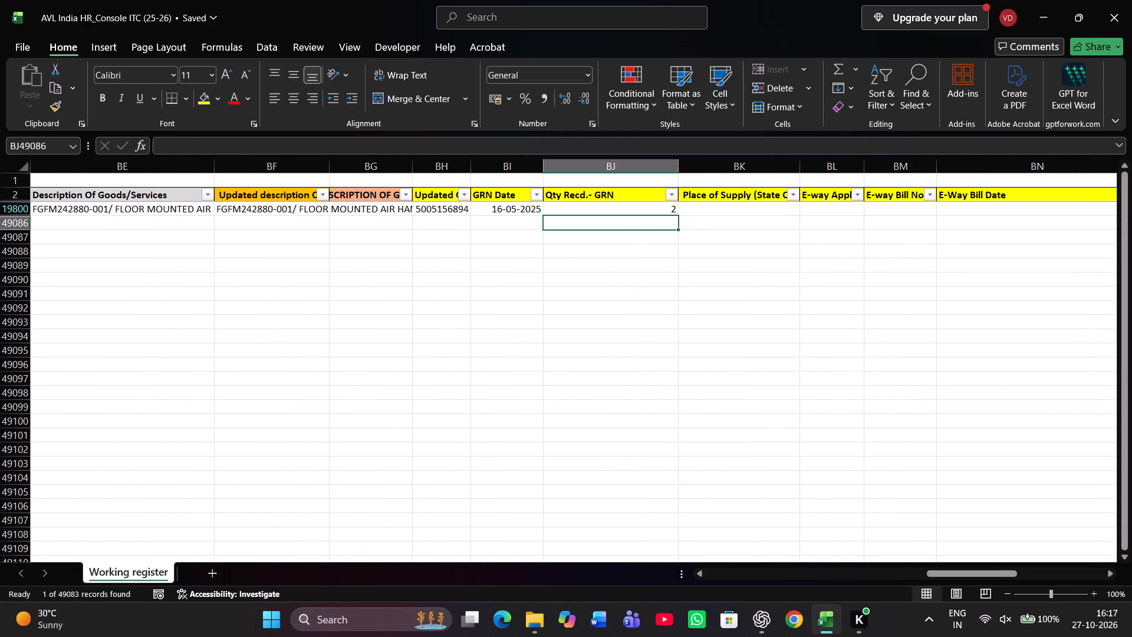
Enter 09 as the Place of Supply (State Code) in the invoice row.
key(Right)
key(Up)
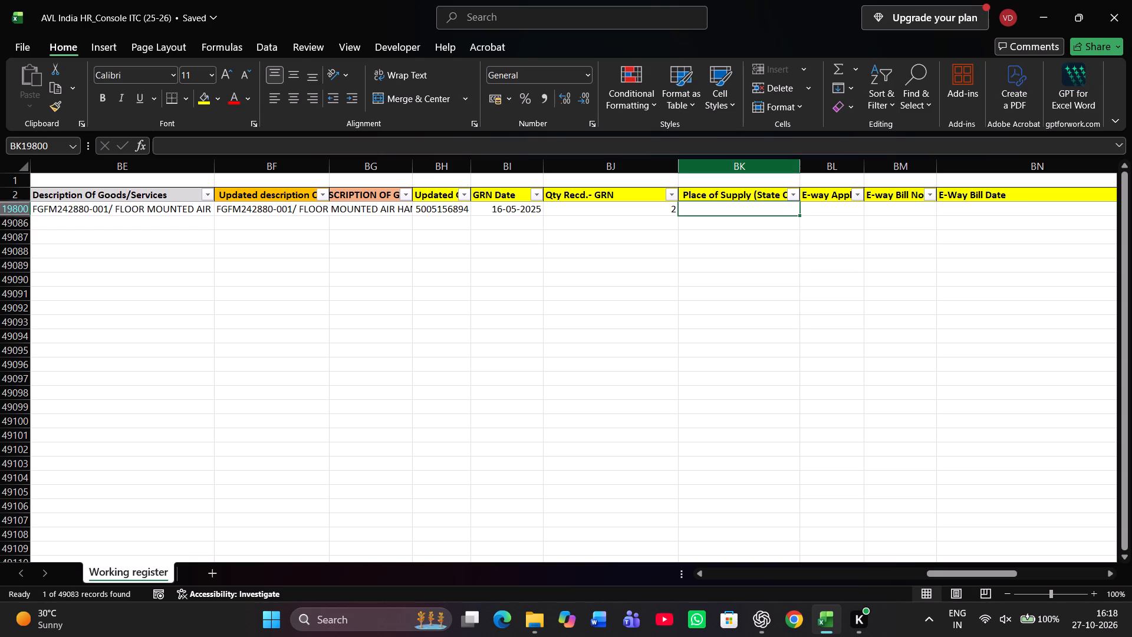
click(762, 190)
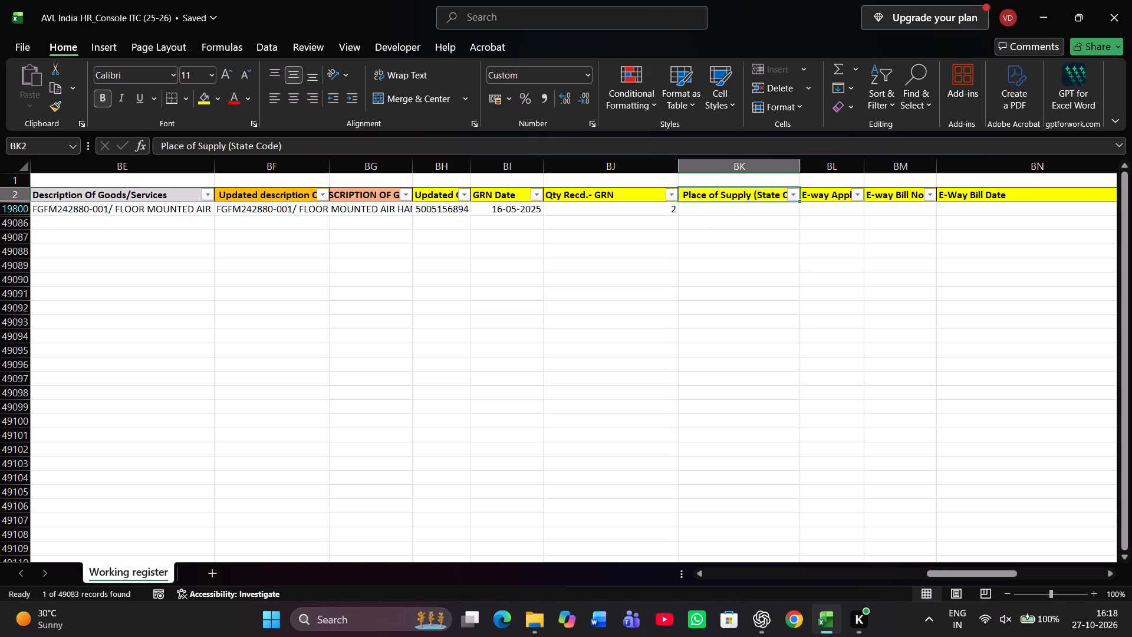
click(732, 213)
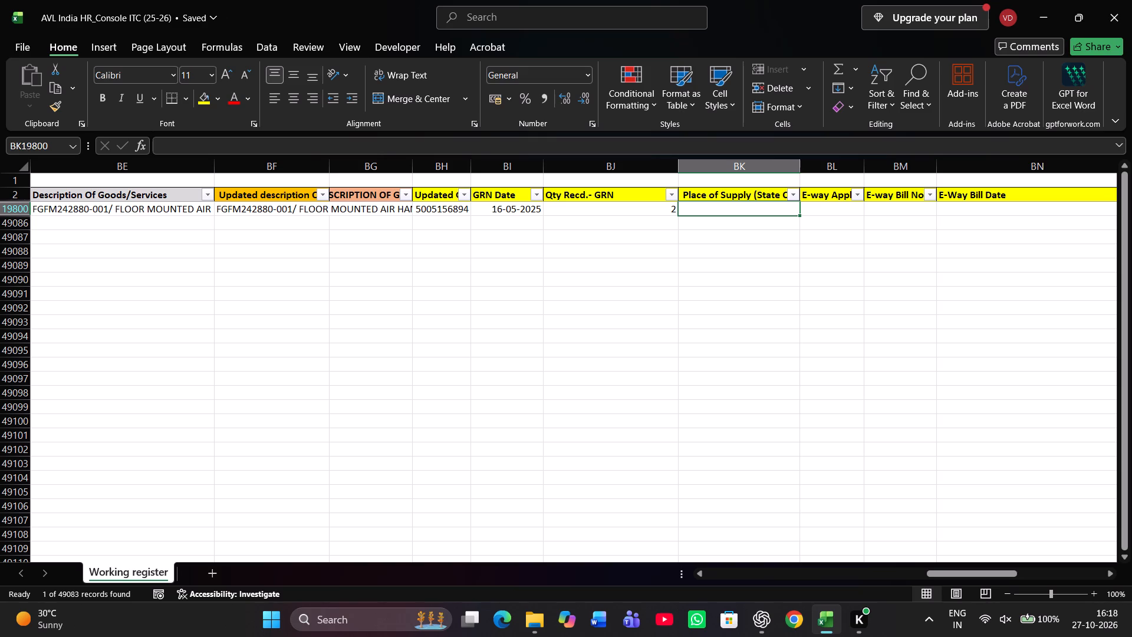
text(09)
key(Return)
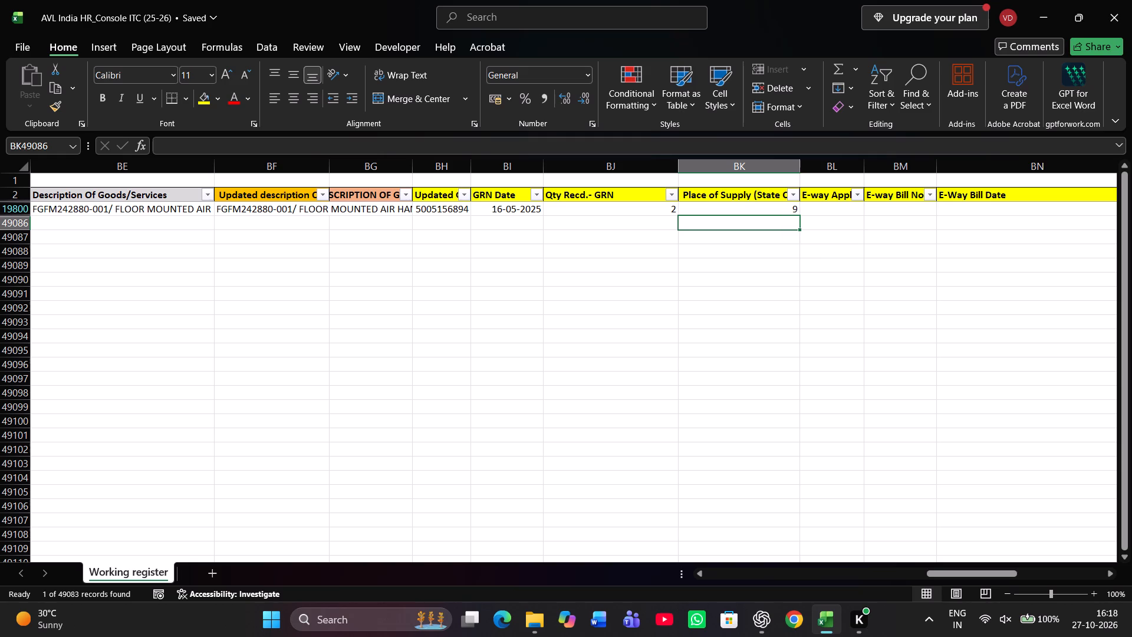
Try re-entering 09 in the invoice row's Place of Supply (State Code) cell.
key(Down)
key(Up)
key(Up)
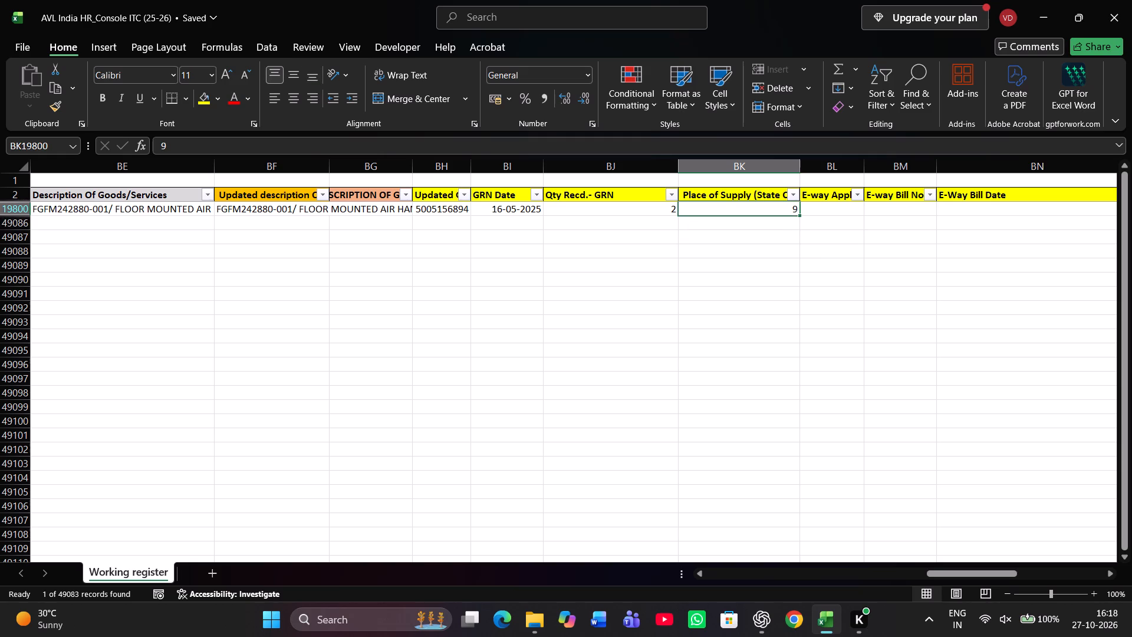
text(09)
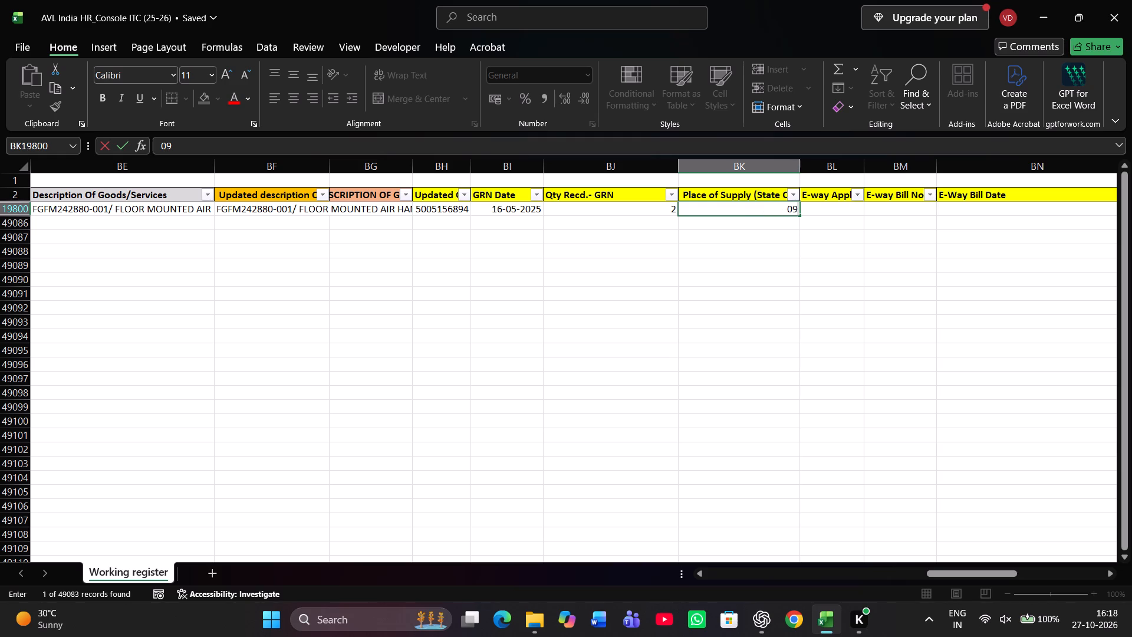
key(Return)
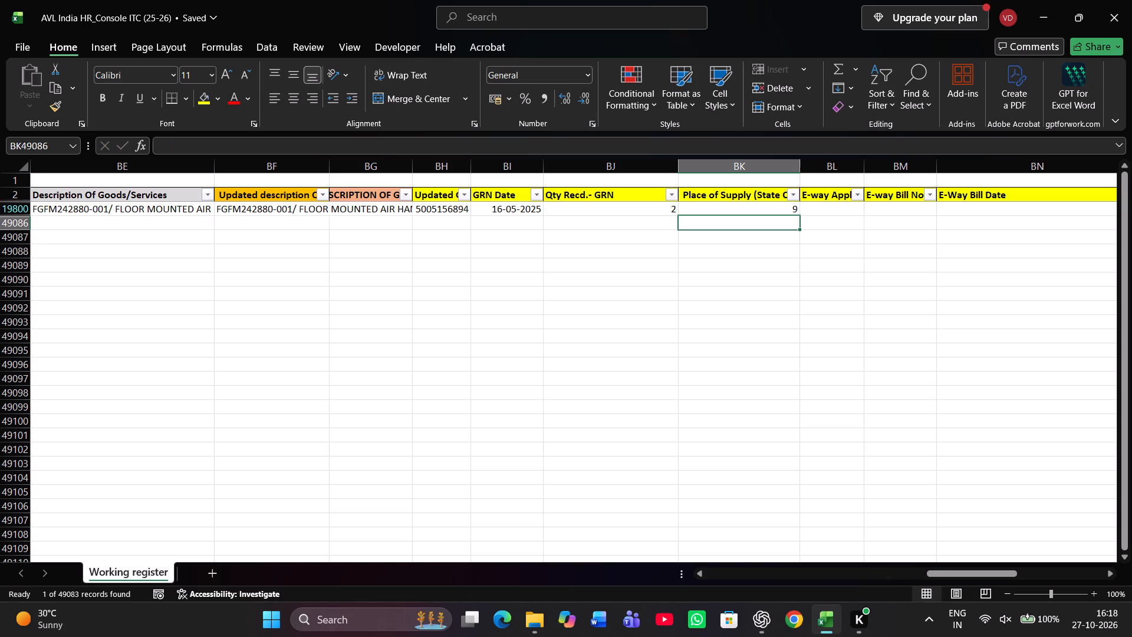
Apply the custom number format 0 to the invoice row's Place of Supply (State Code) cell.
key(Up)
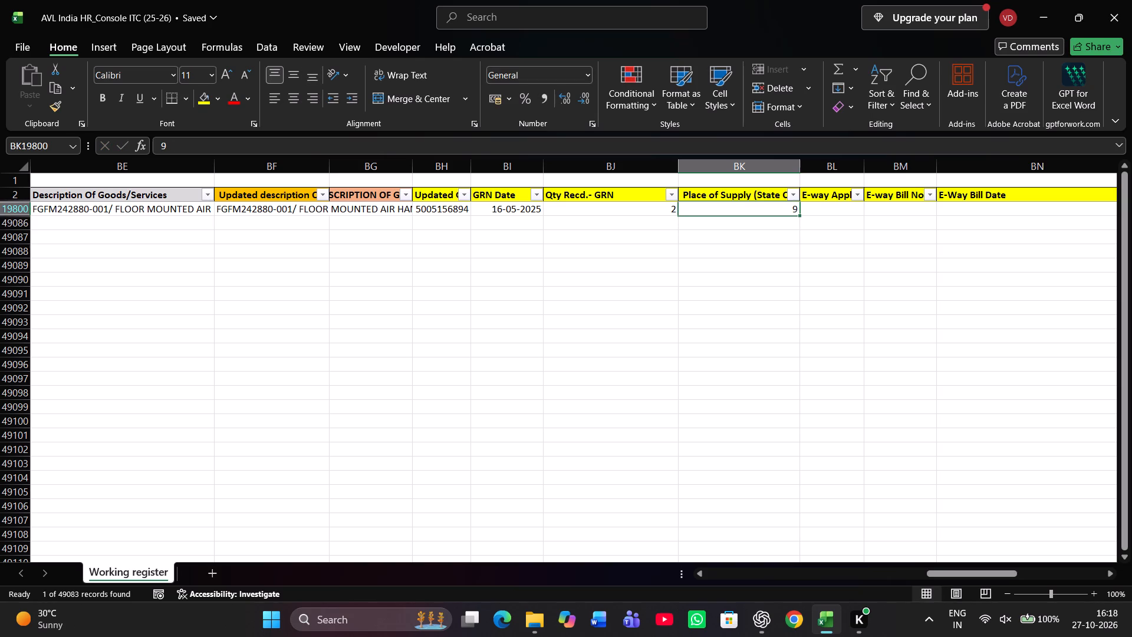
right_click(769, 205)
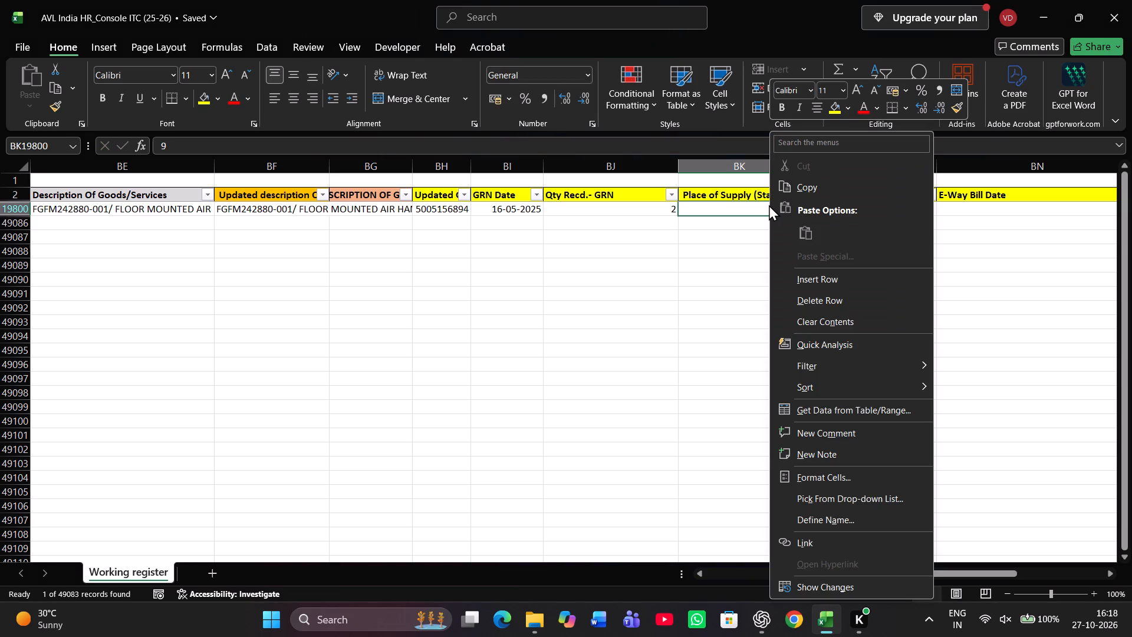
click(809, 469)
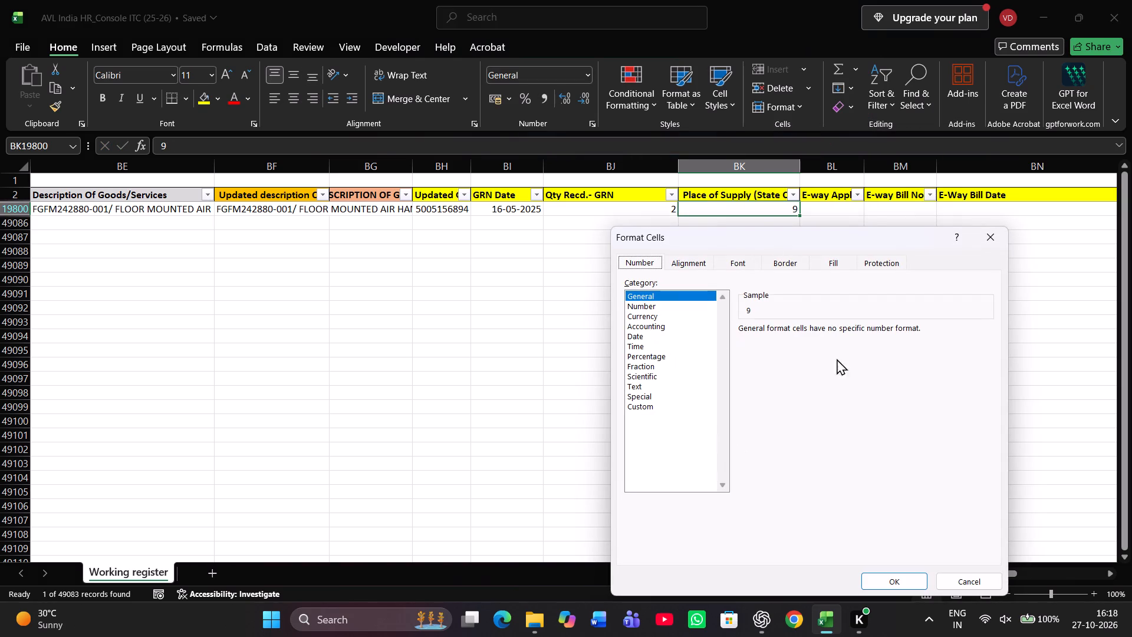
click(689, 302)
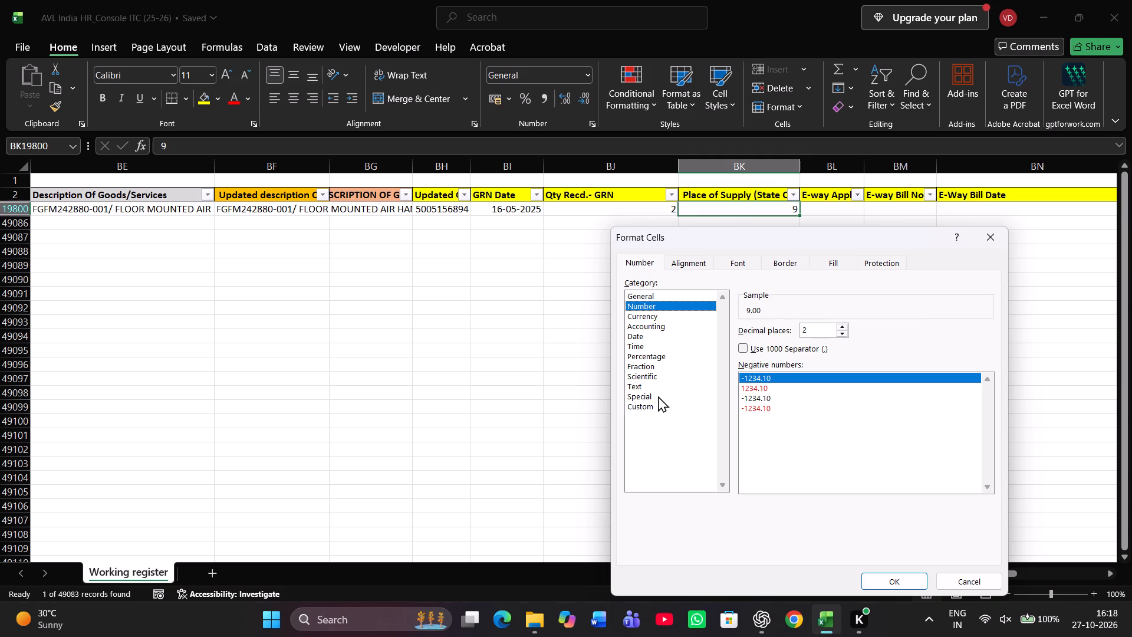
click(660, 295)
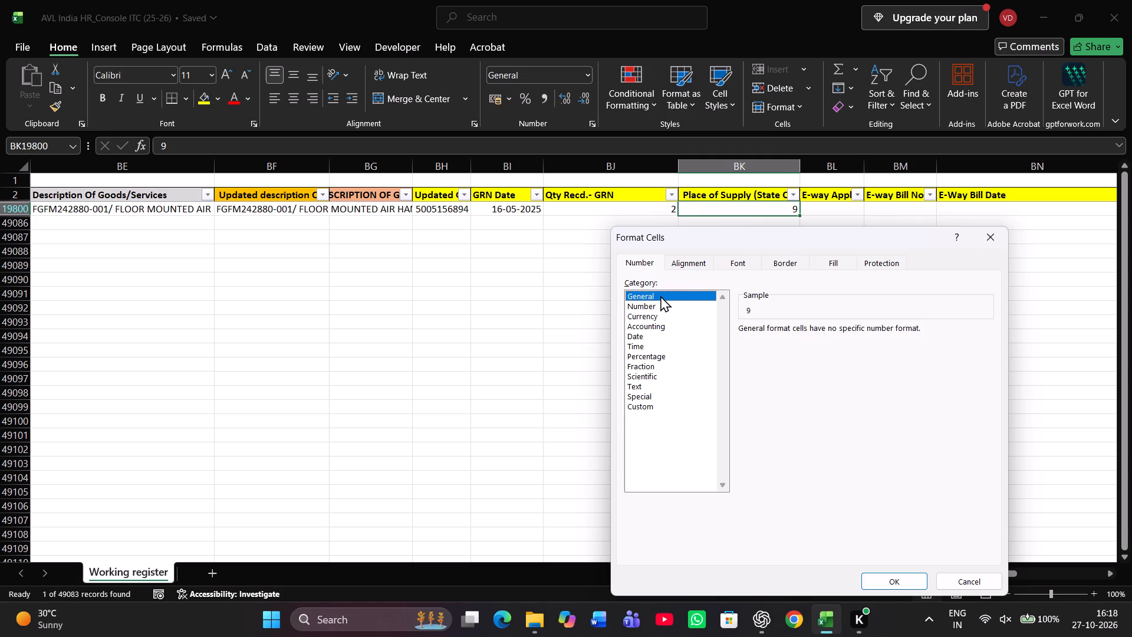
click(745, 310)
click(653, 313)
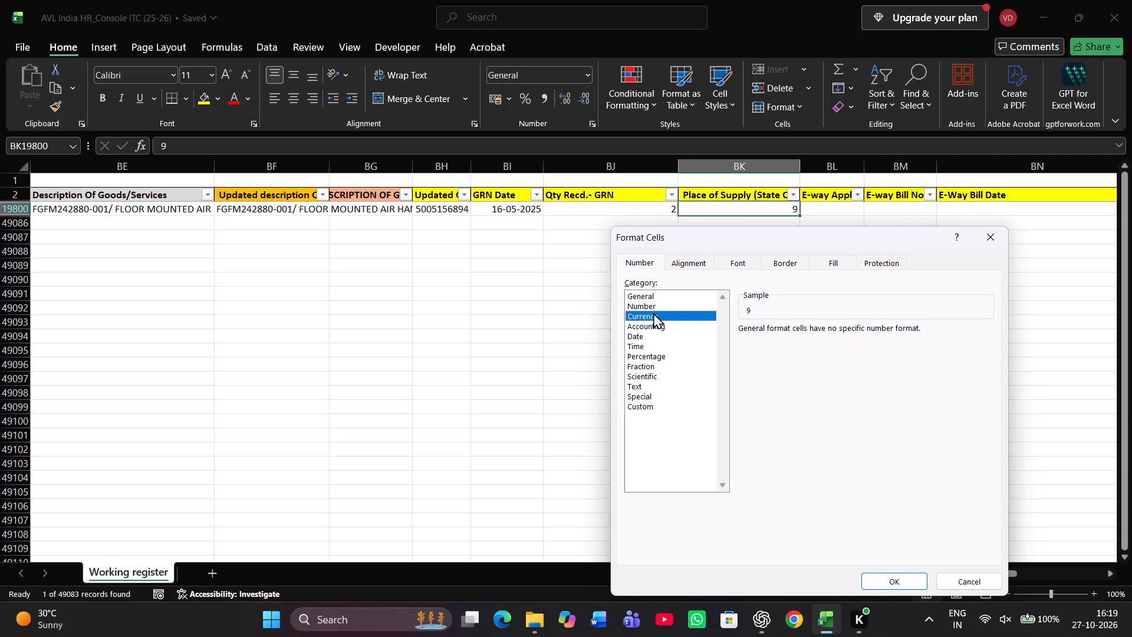
click(657, 304)
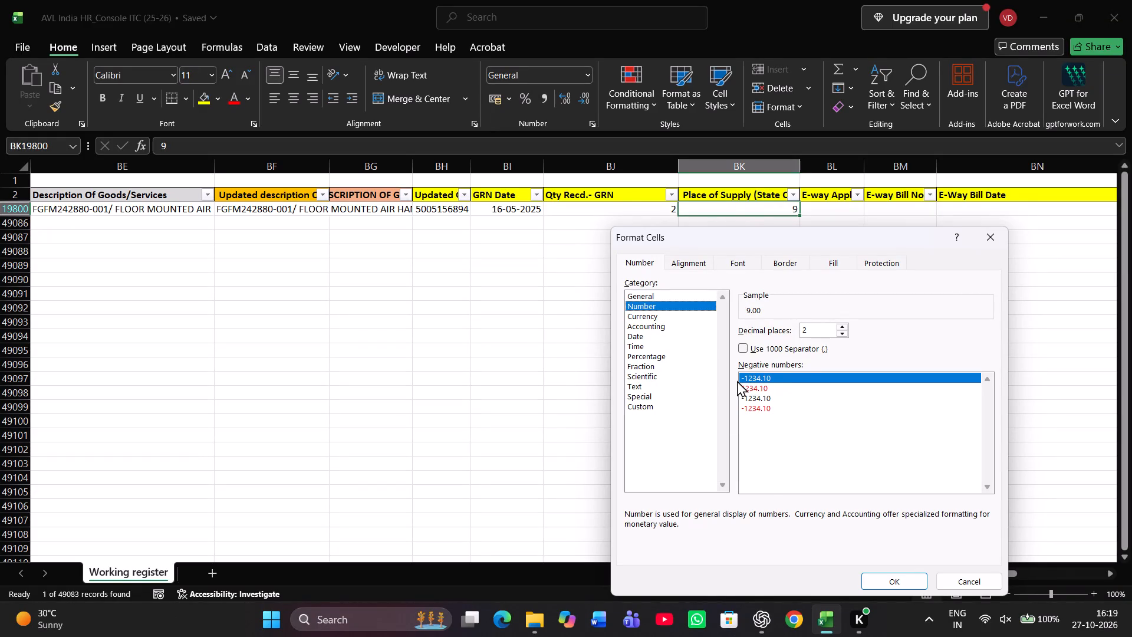
click(661, 314)
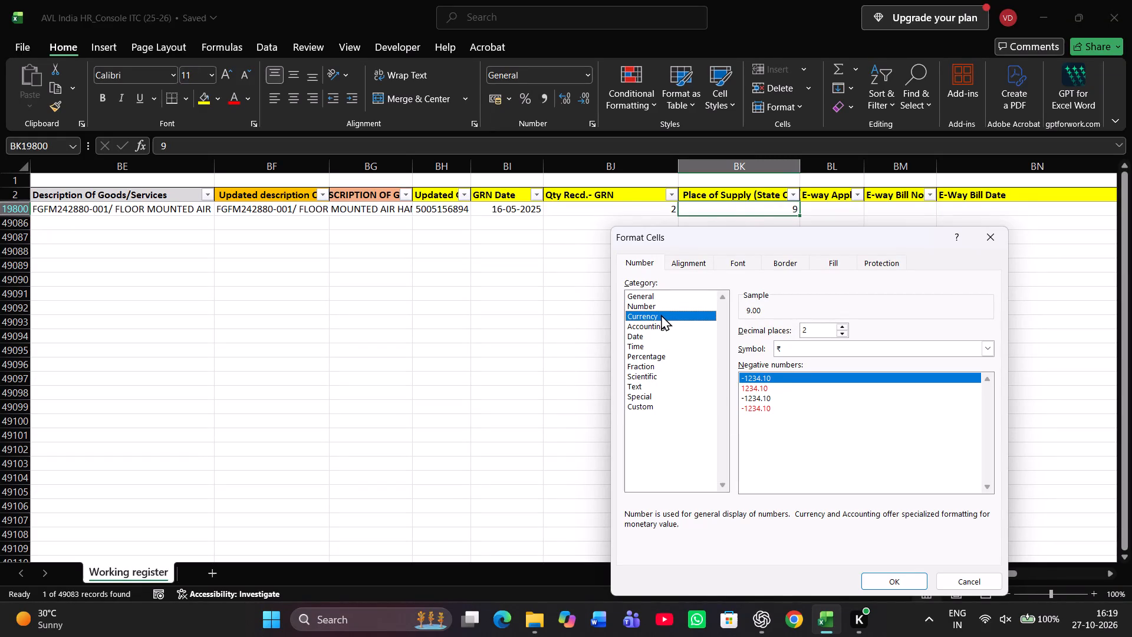
click(667, 332)
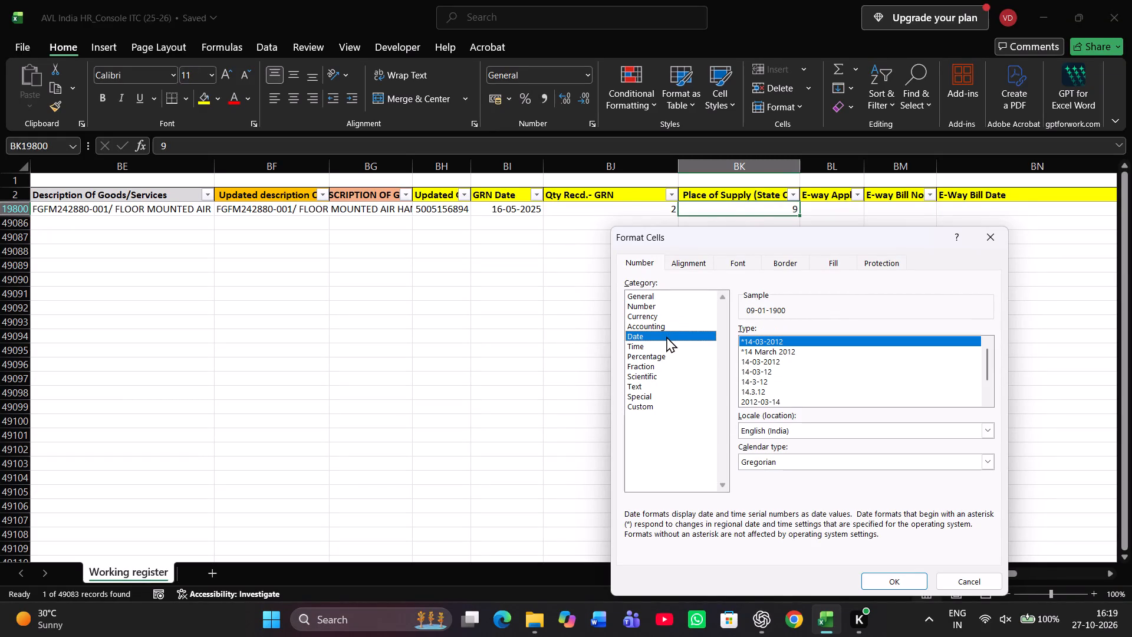
click(666, 336)
click(673, 326)
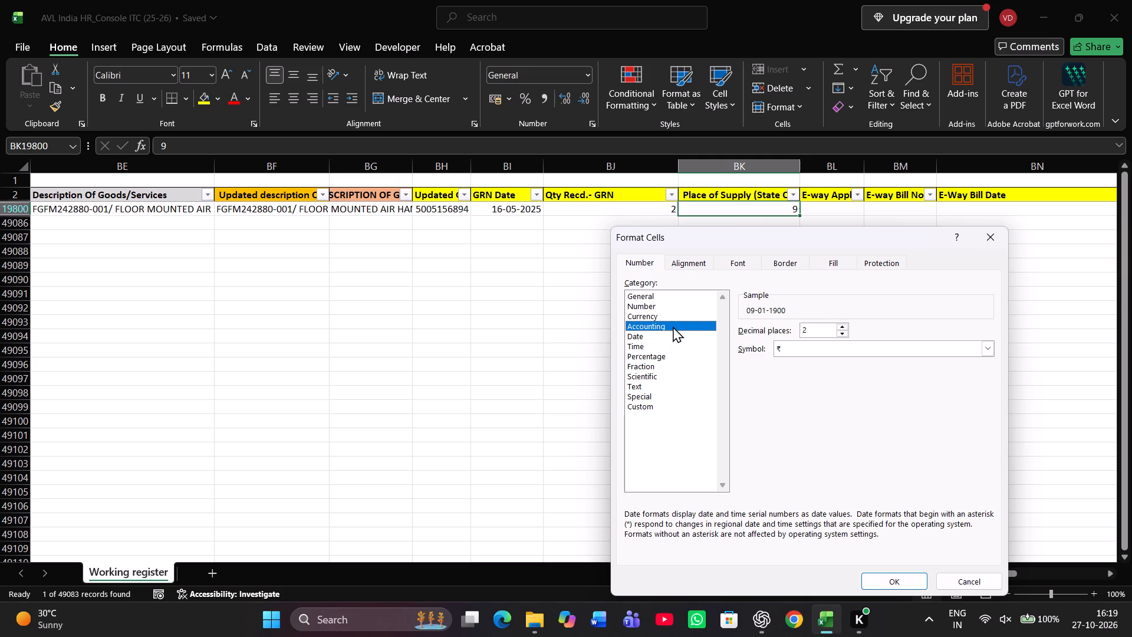
click(657, 346)
click(663, 361)
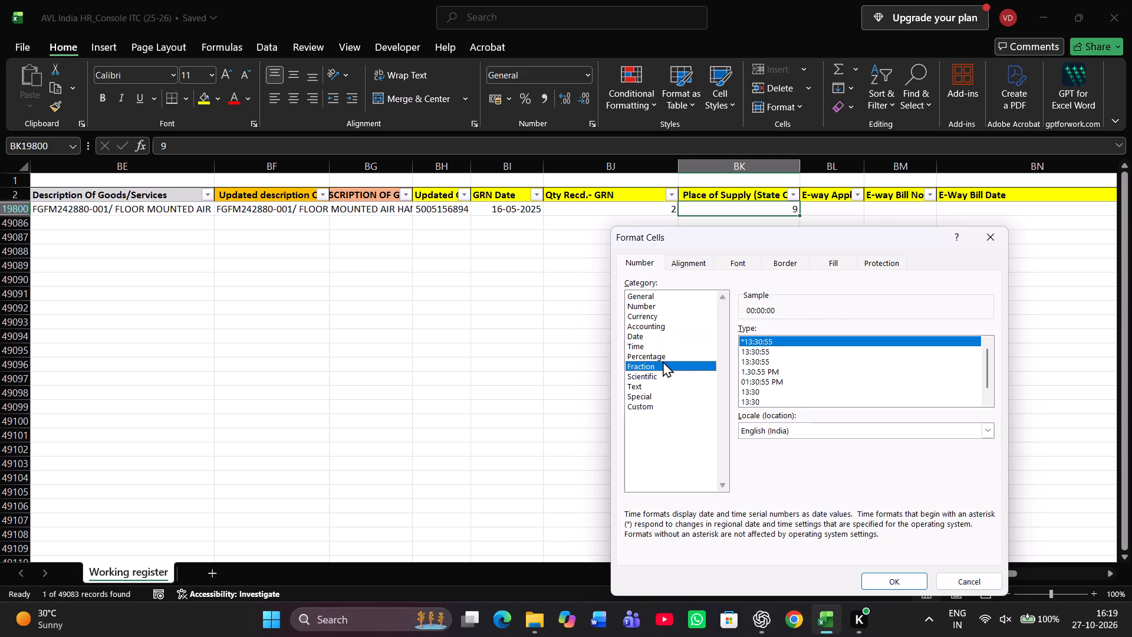
click(666, 358)
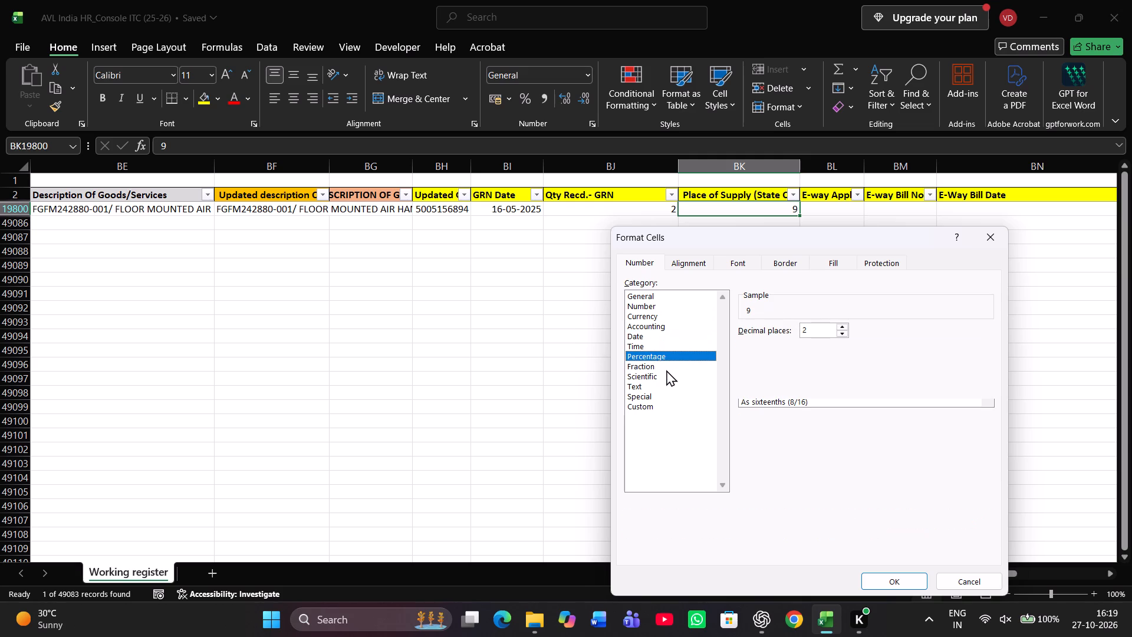
click(666, 370)
click(666, 385)
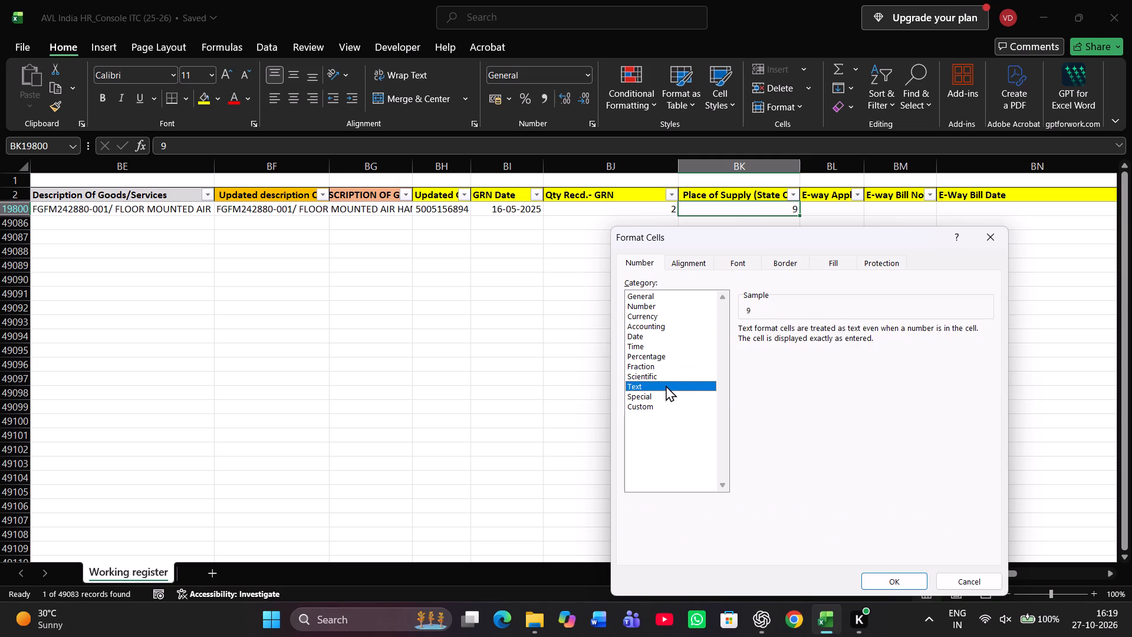
click(655, 400)
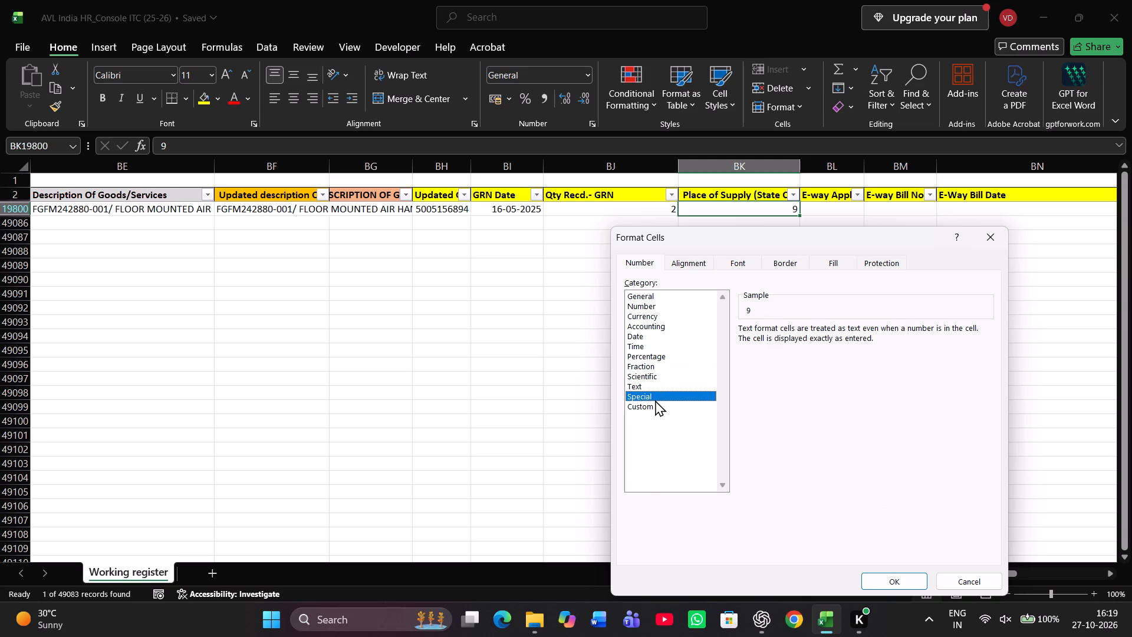
click(655, 400)
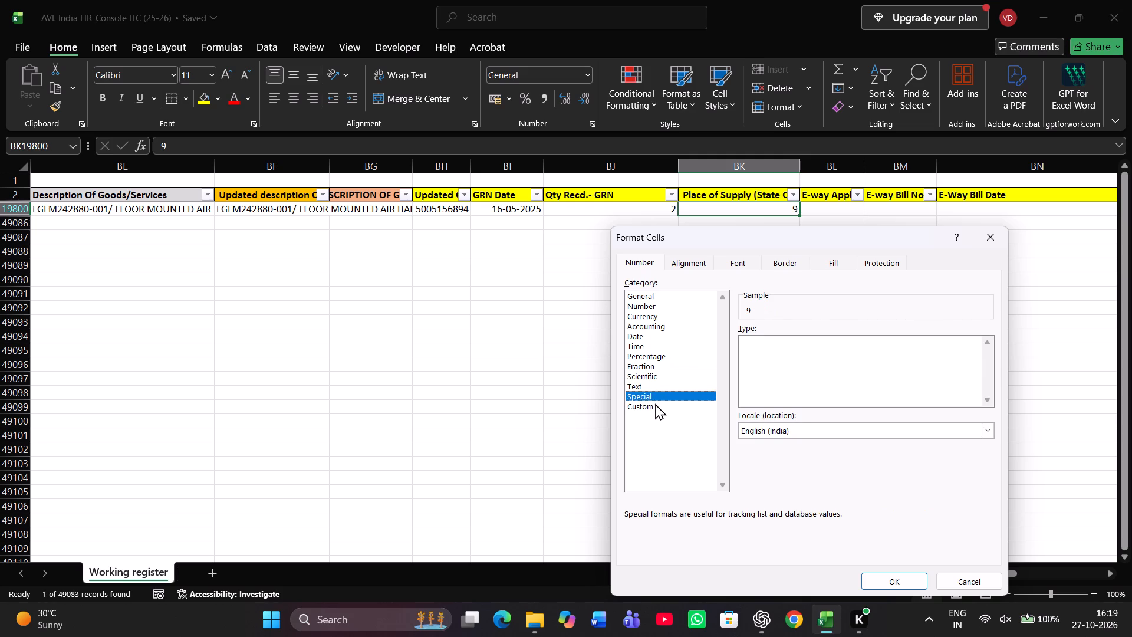
click(655, 405)
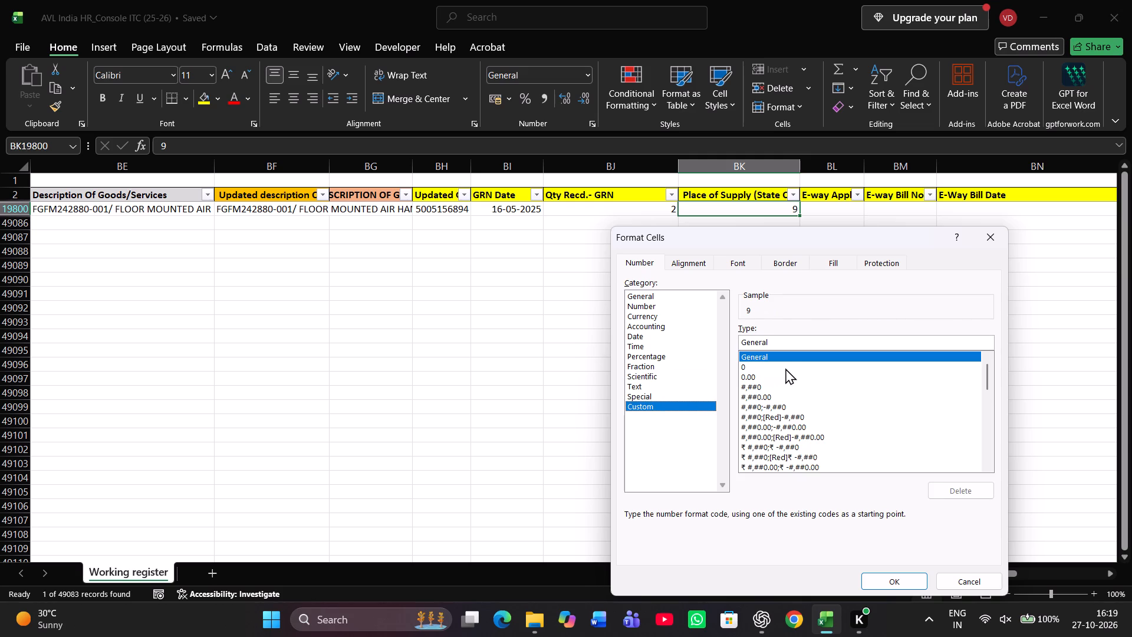
click(756, 368)
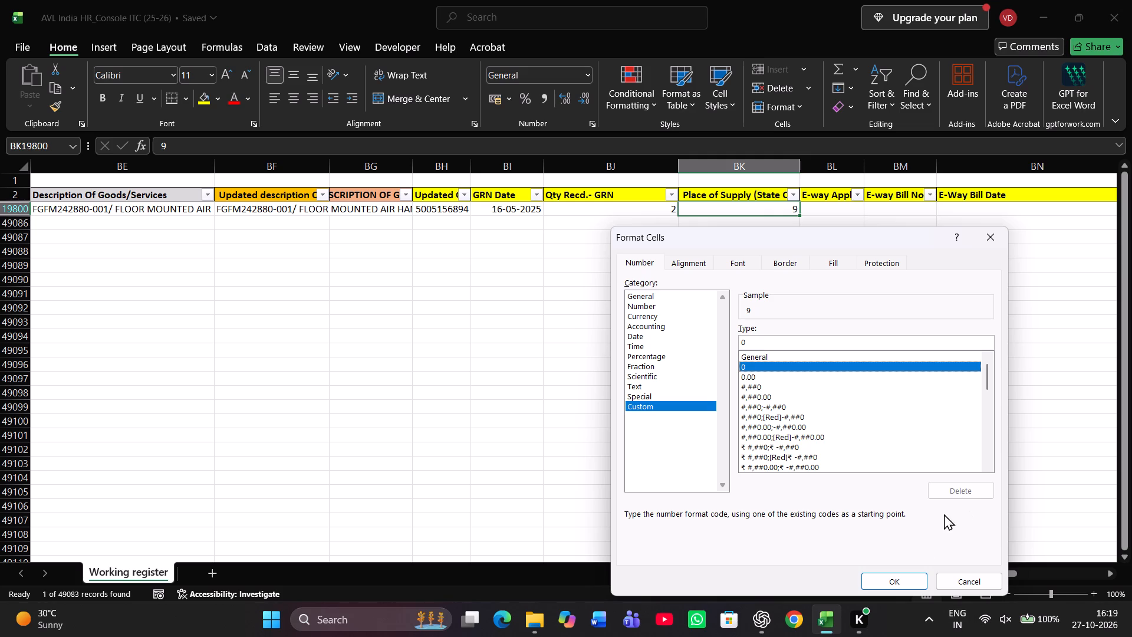
click(896, 582)
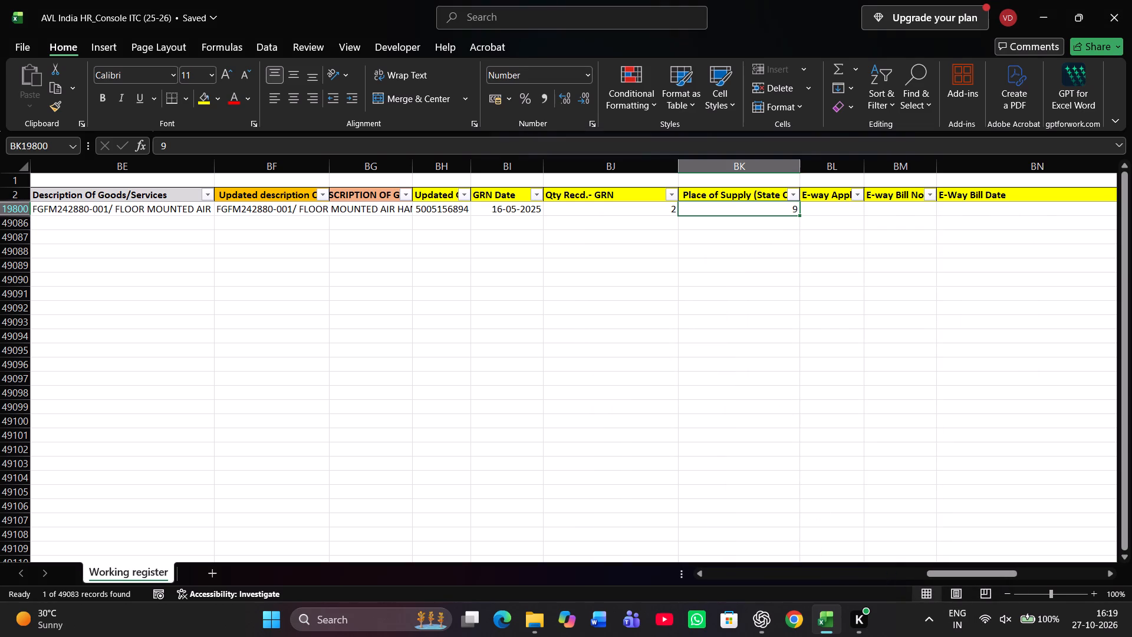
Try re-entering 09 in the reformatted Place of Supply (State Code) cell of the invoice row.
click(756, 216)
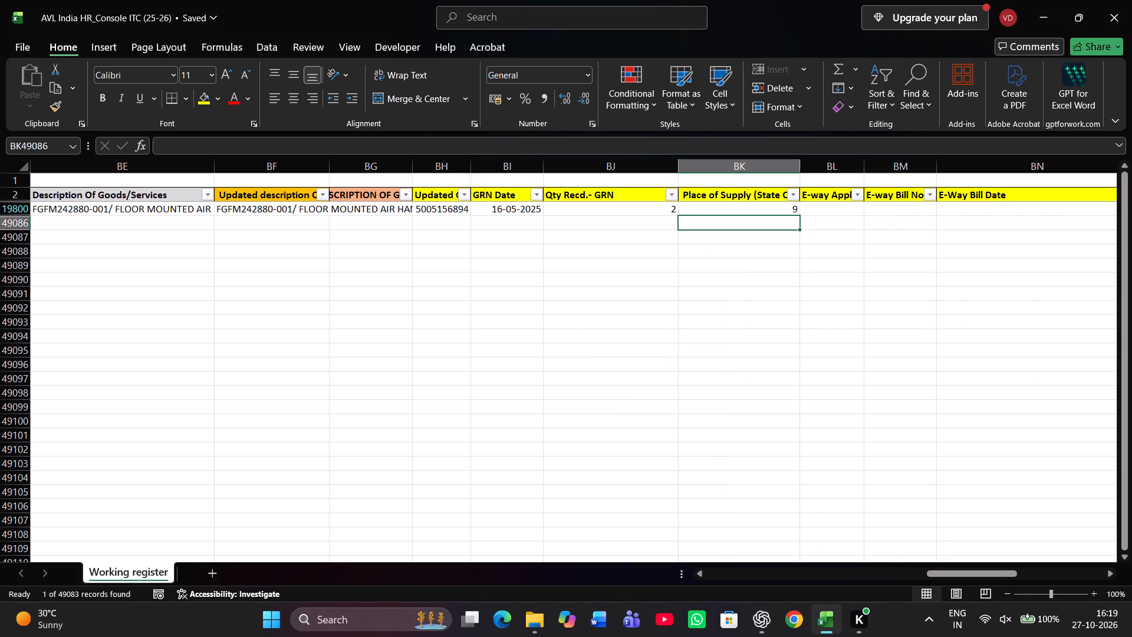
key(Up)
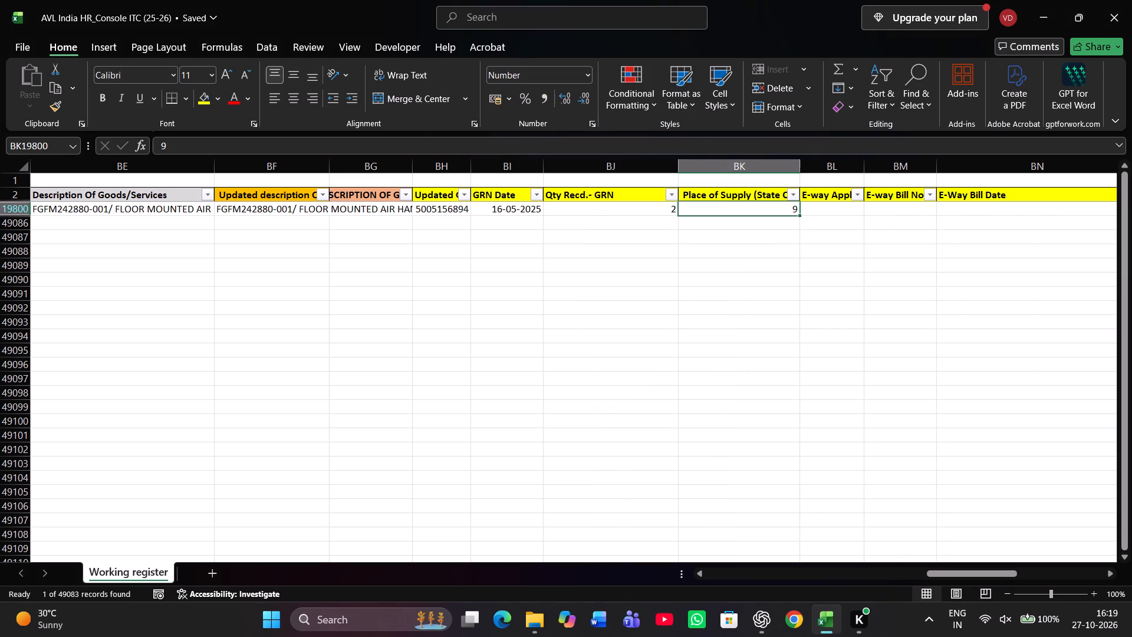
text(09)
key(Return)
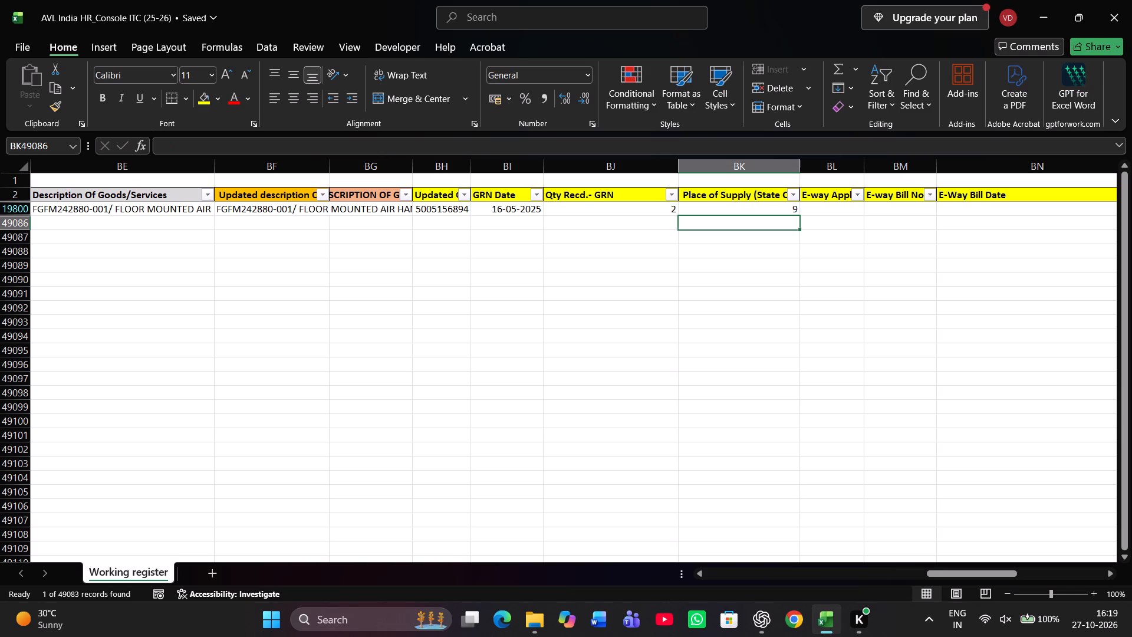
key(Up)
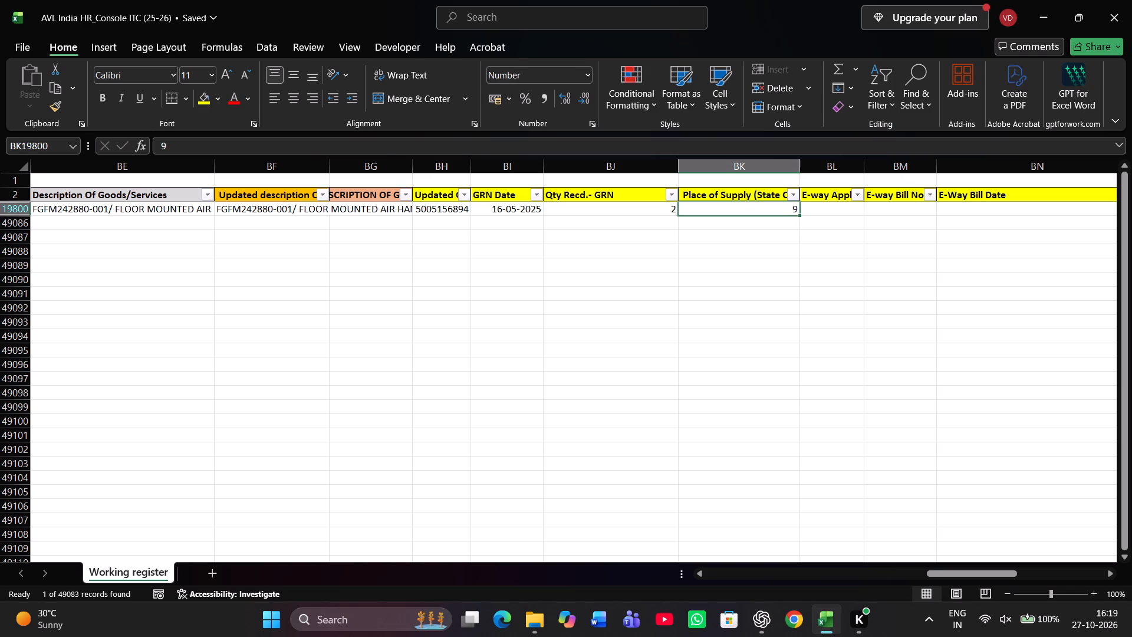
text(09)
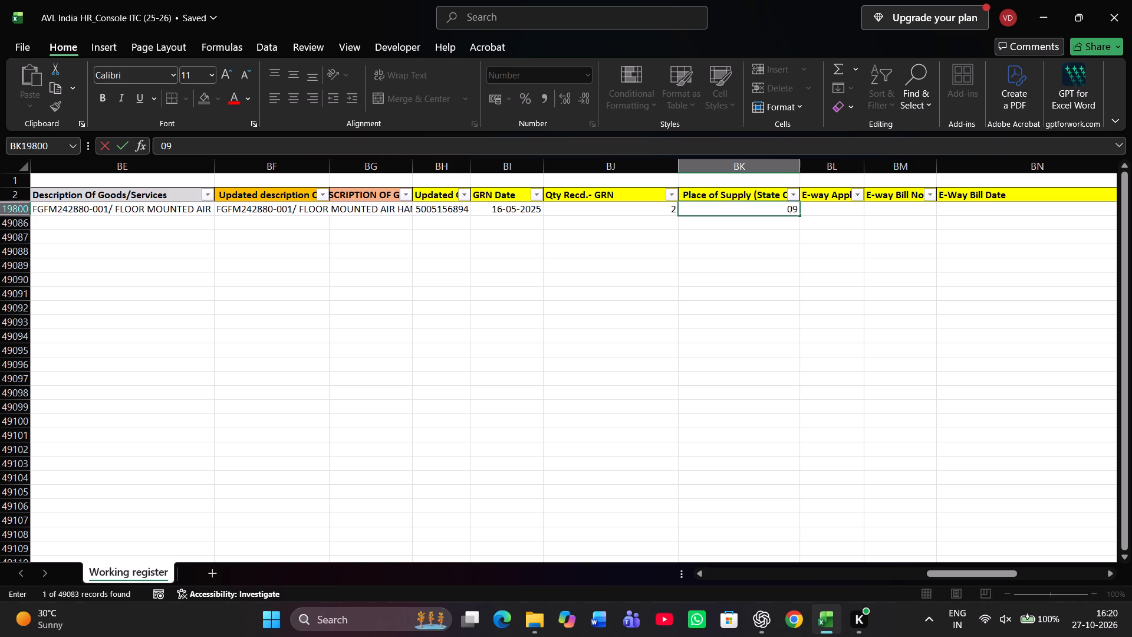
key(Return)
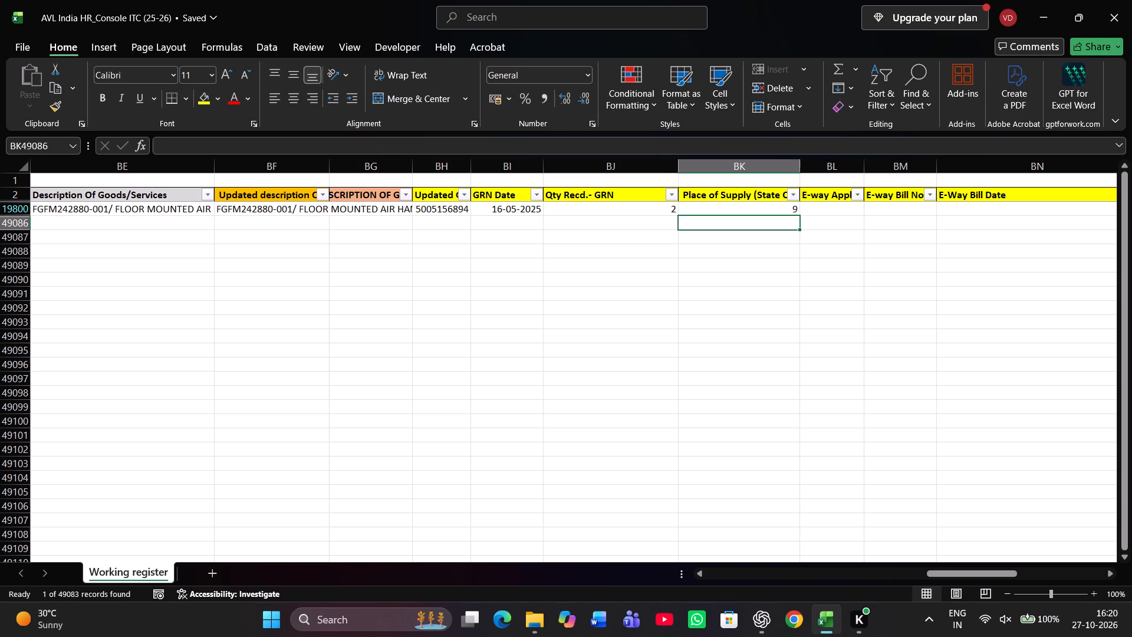
Enter YES as the E-way Applicable (Yes/No) value in the invoice row.
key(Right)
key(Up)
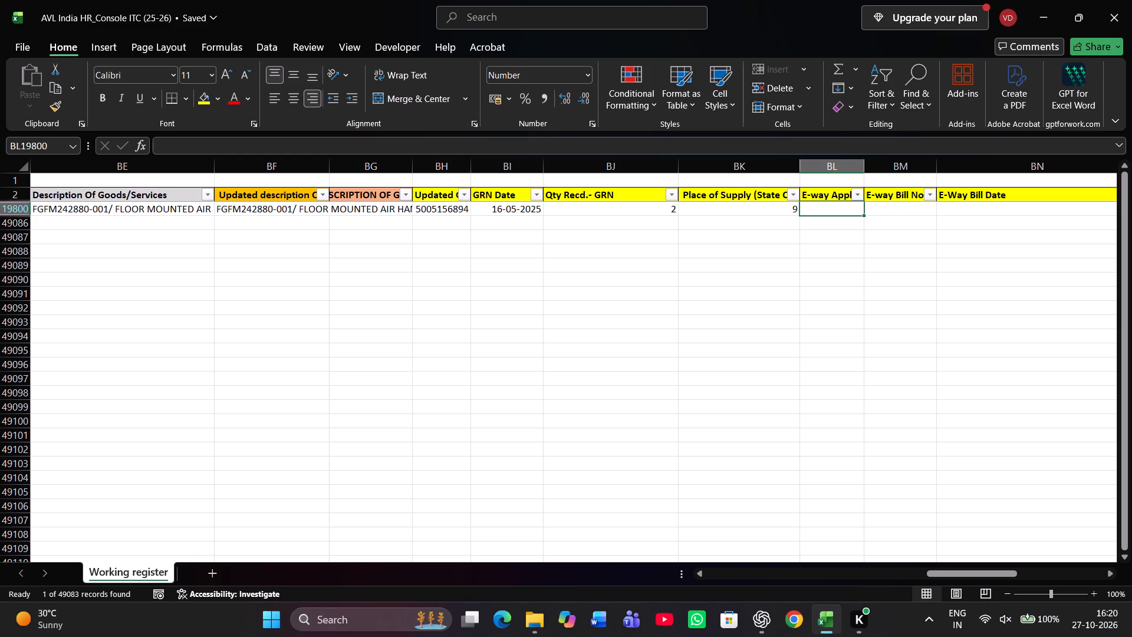
click(830, 199)
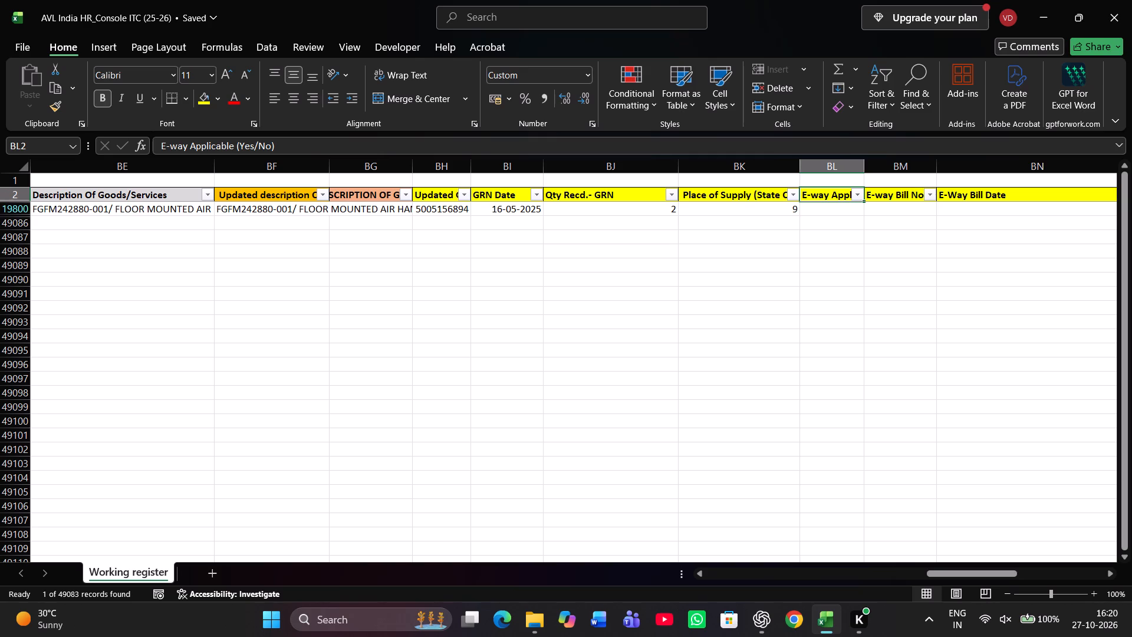
click(824, 205)
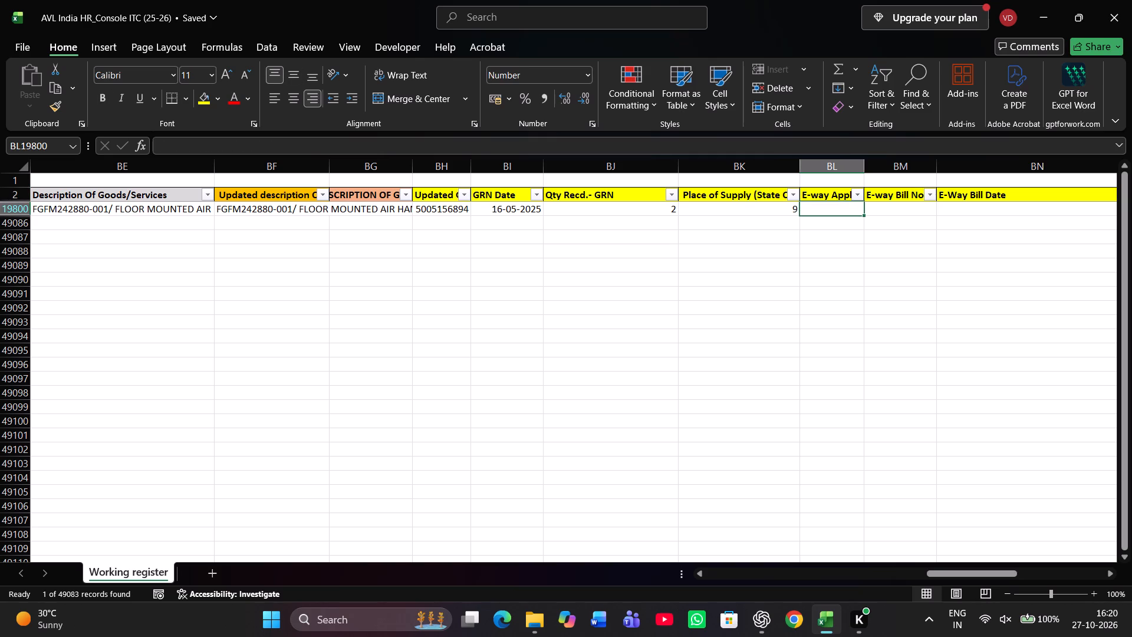
click(858, 198)
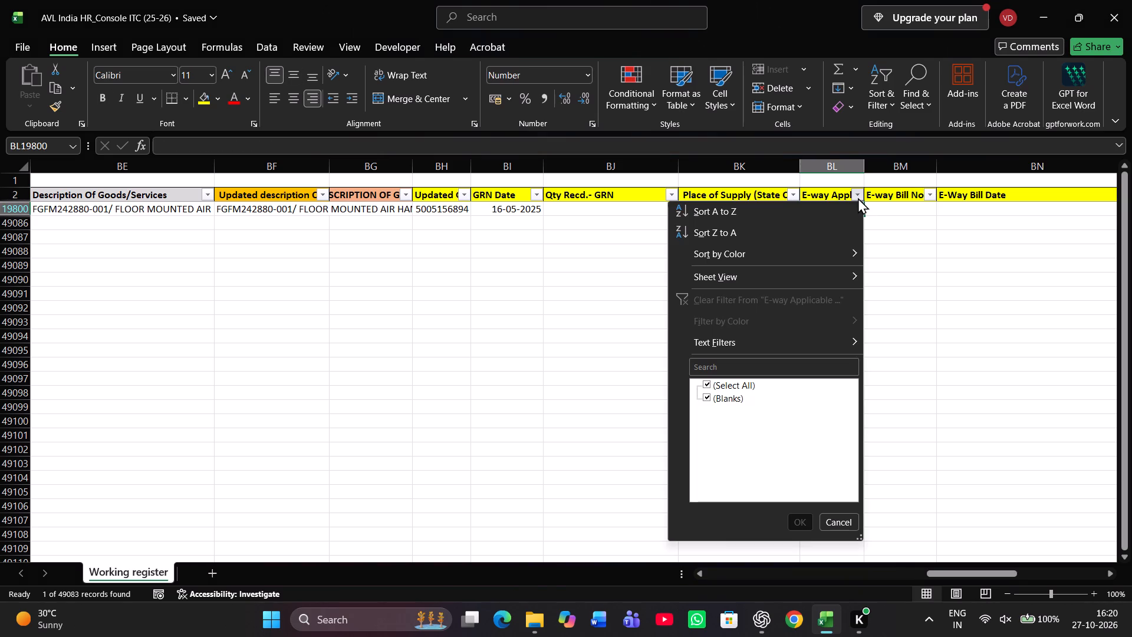
drag(947, 336, 848, 218)
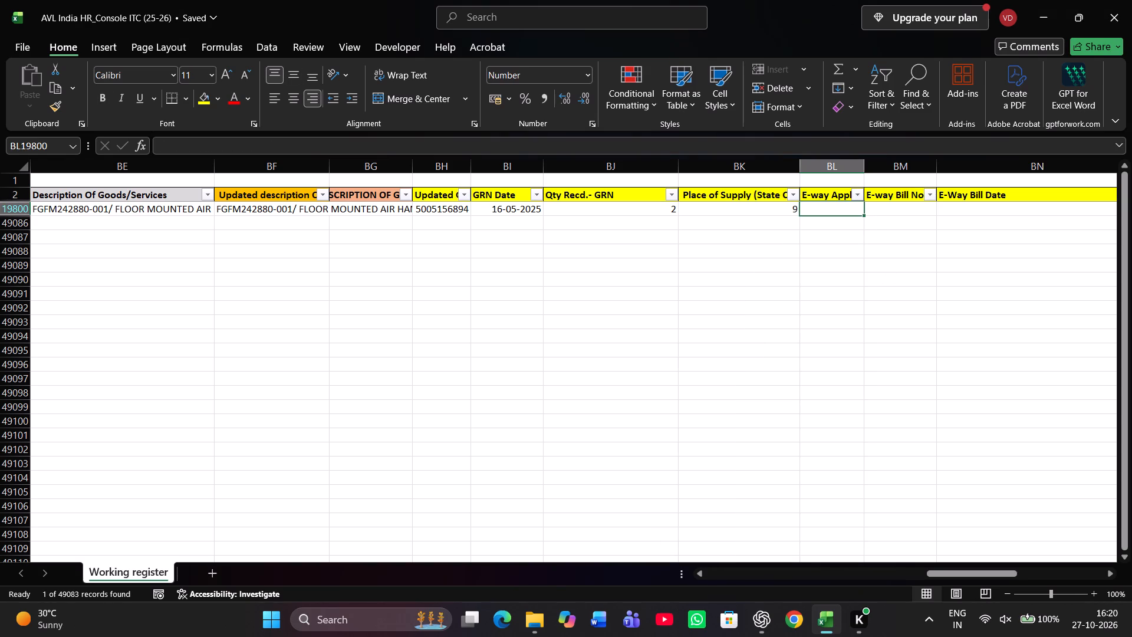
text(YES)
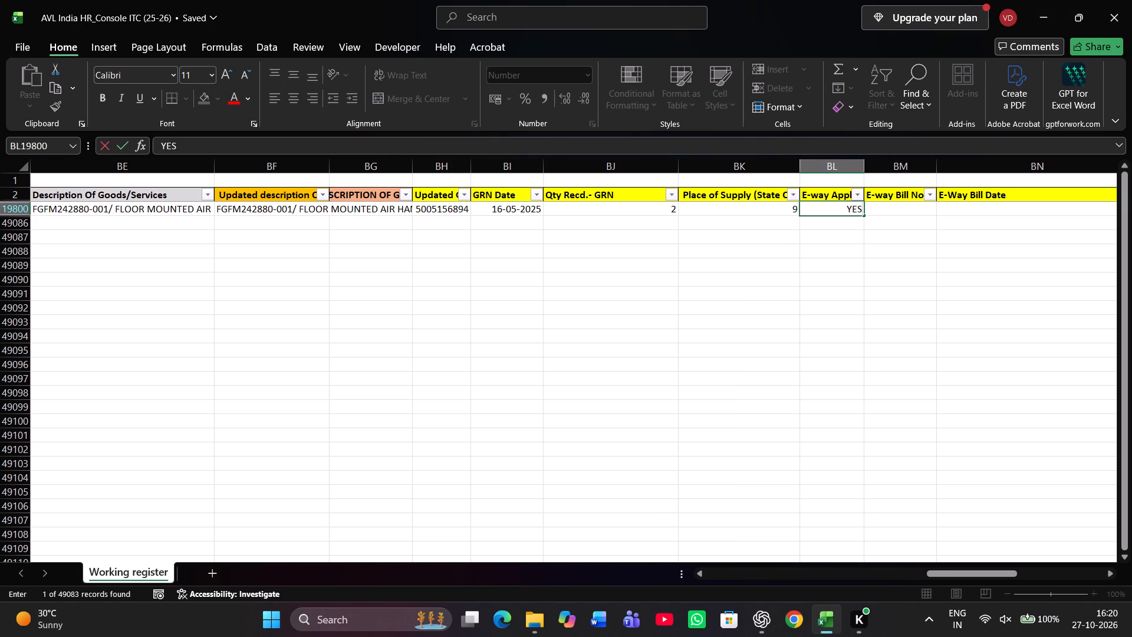
click(900, 207)
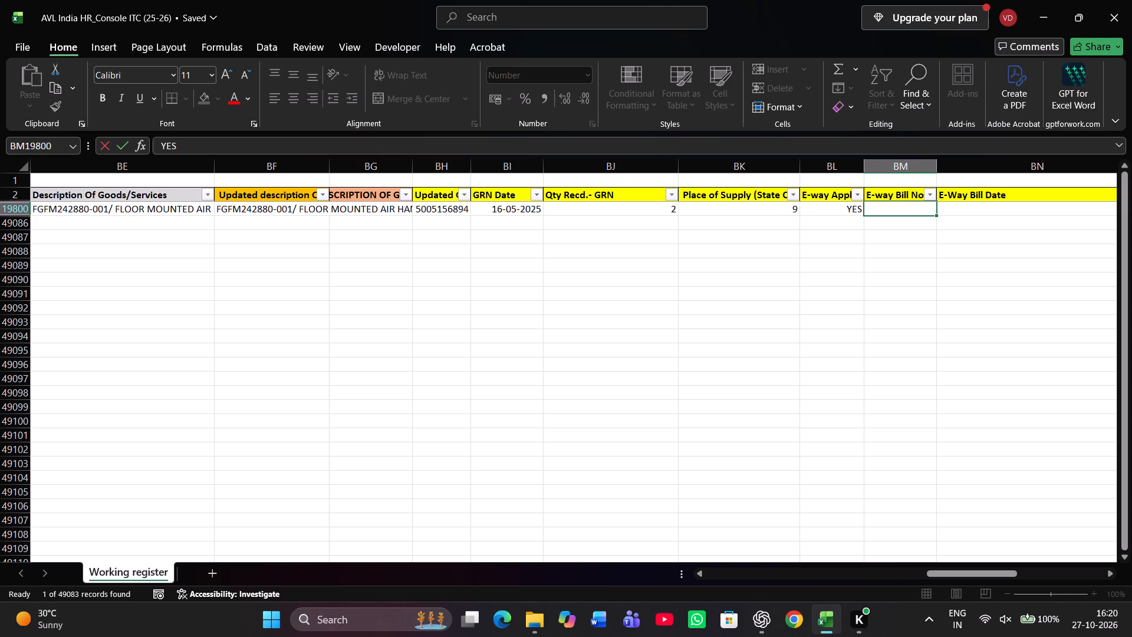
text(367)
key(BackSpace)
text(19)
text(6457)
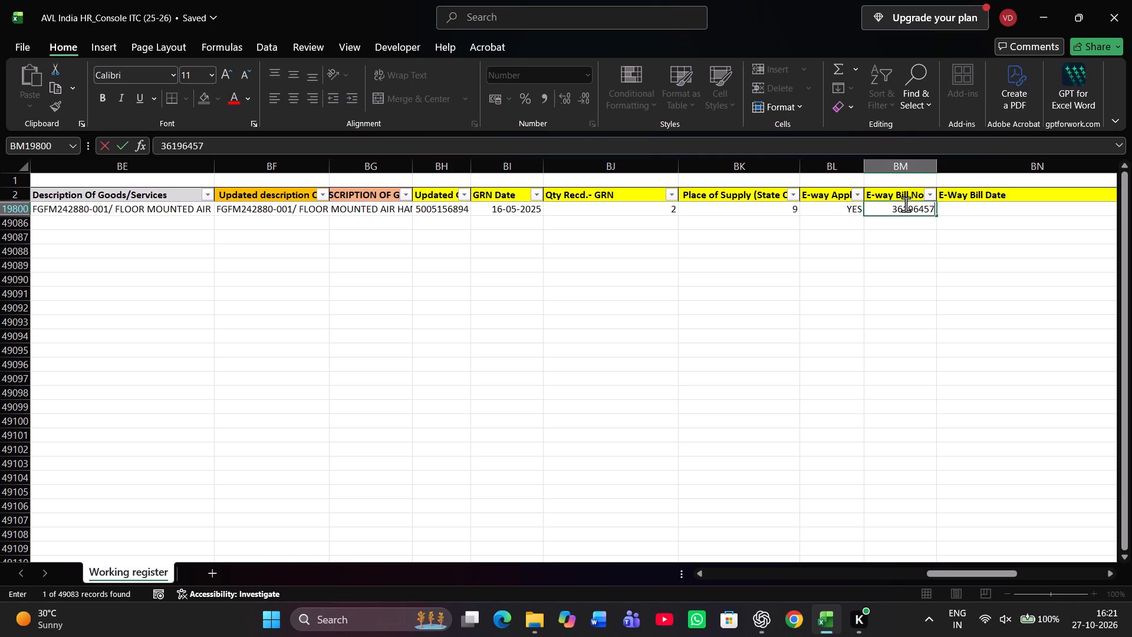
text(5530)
Enter 24/03/2025 as the E-Way Bill Date in the invoice row.
click(979, 214)
scroll(979, 214, left, 1)
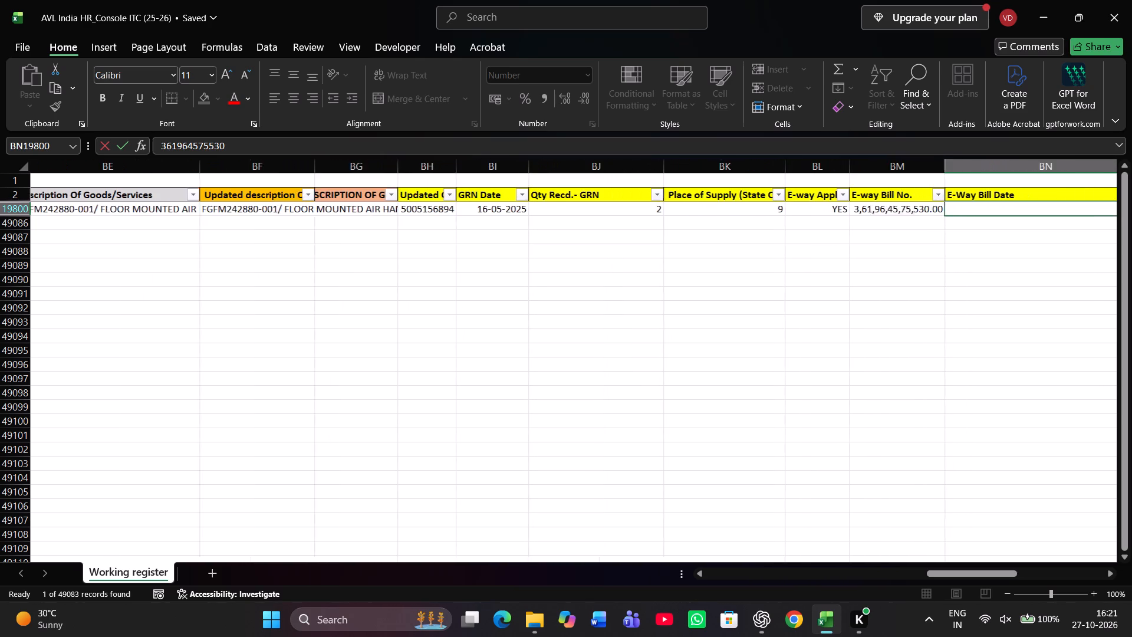
scroll(979, 214, left, 4)
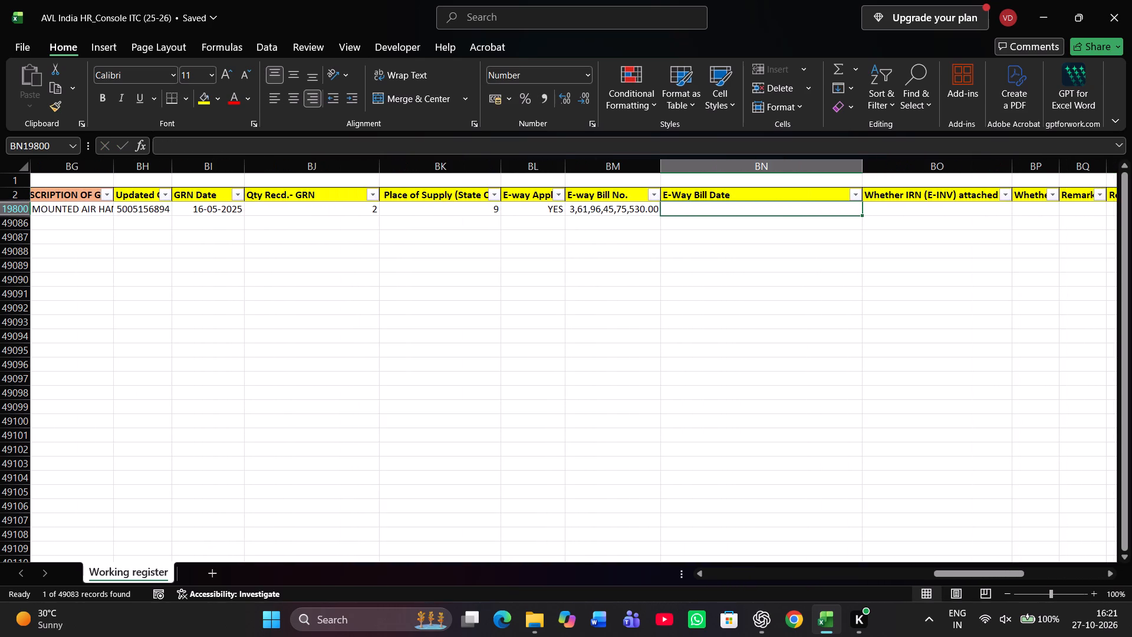
scroll(979, 214, left, 1)
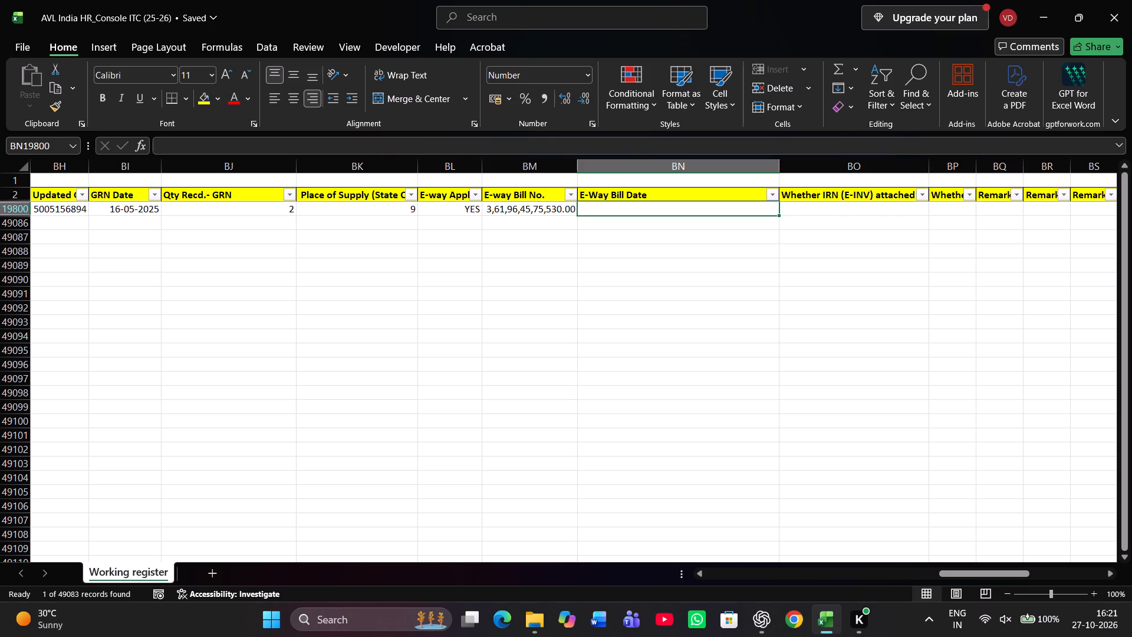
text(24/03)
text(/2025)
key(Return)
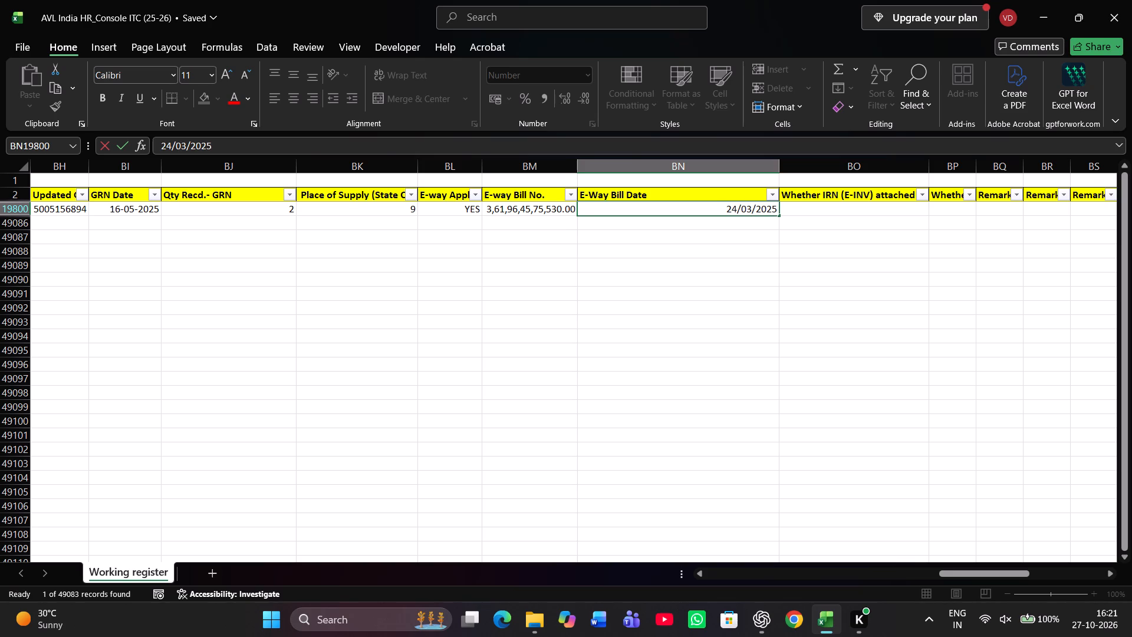
Format the invoice row's E-Way Bill Date cell as a Date with the non-asterisked 14-03-2012 type.
click(739, 210)
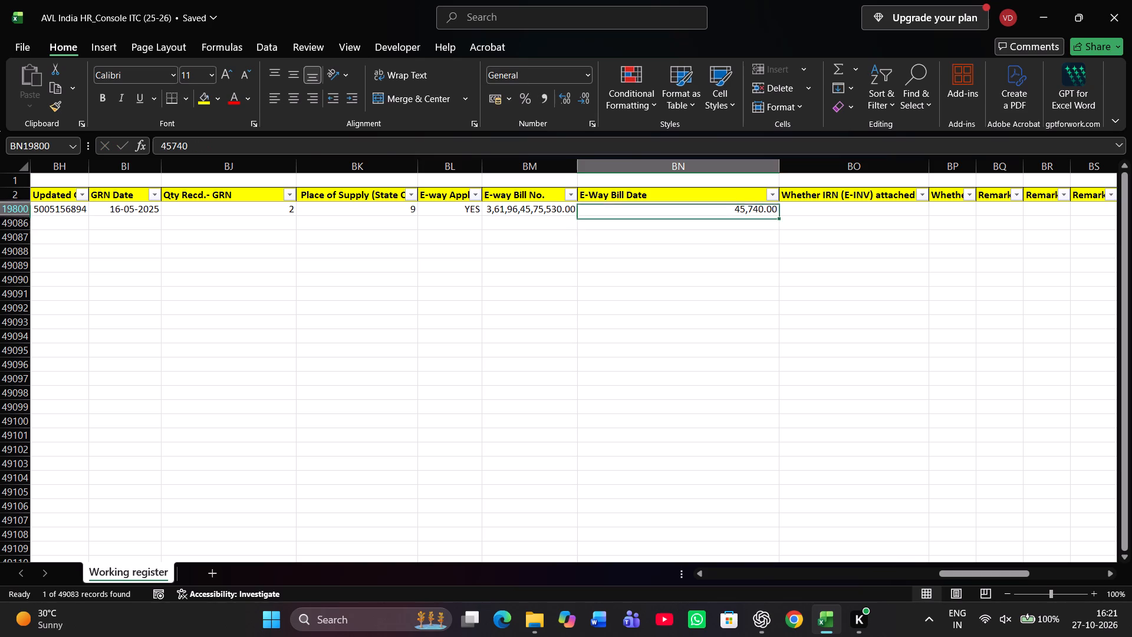
right_click(739, 210)
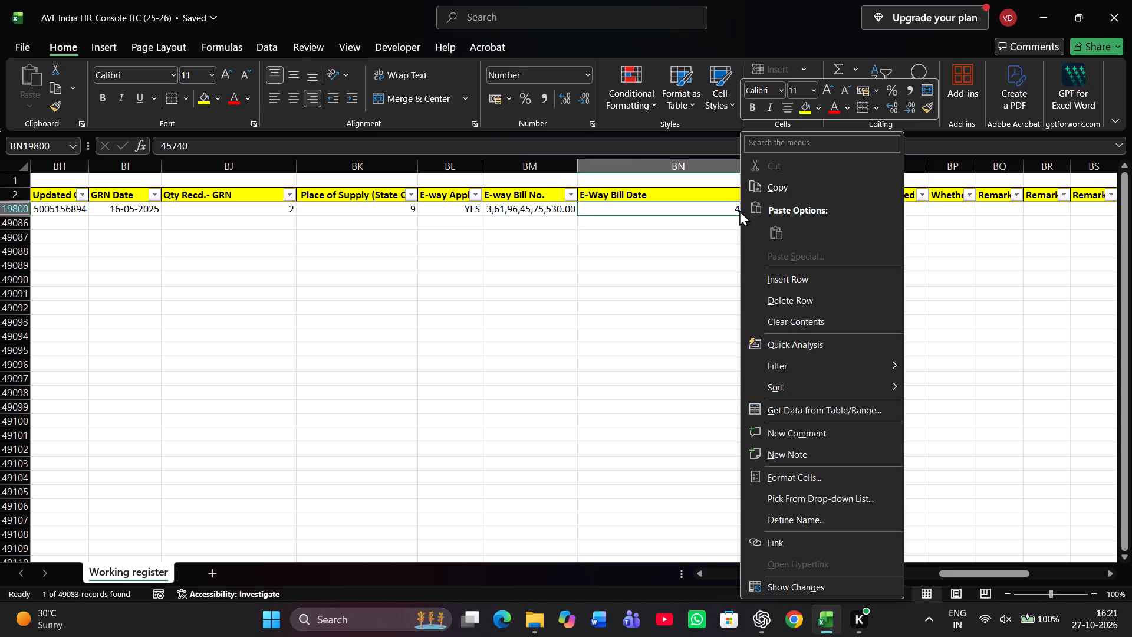
click(815, 468)
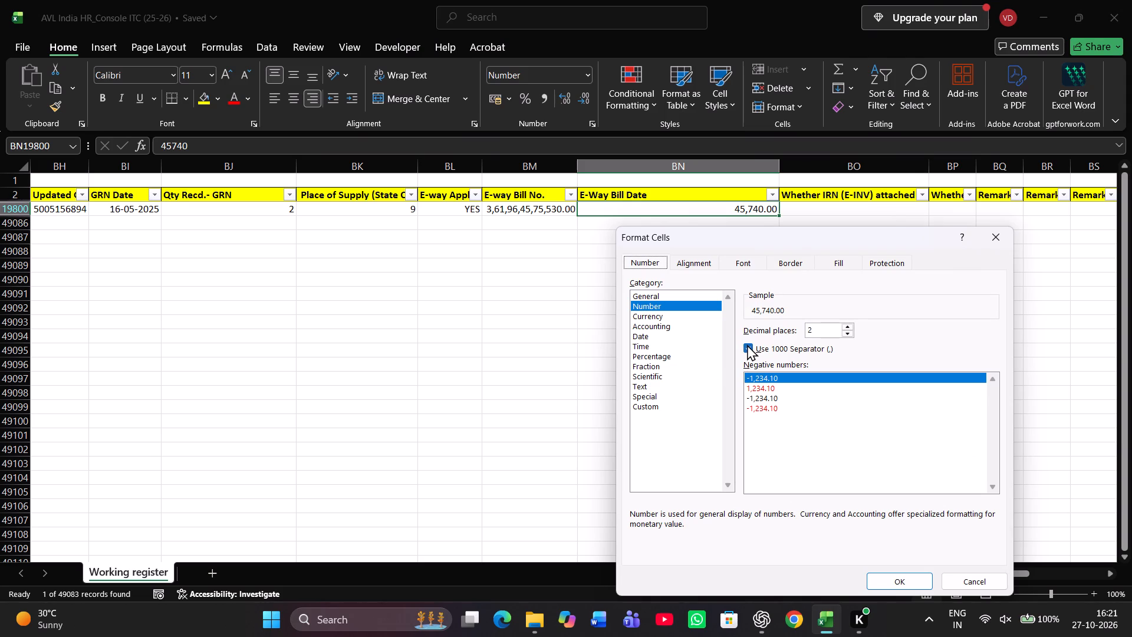
click(747, 344)
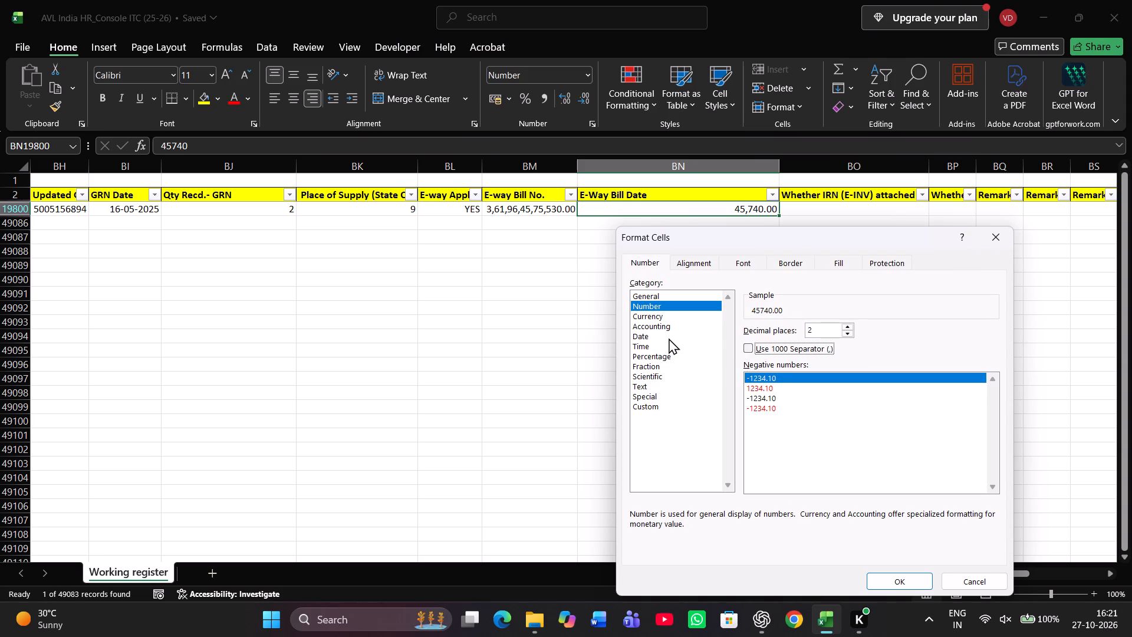
click(663, 340)
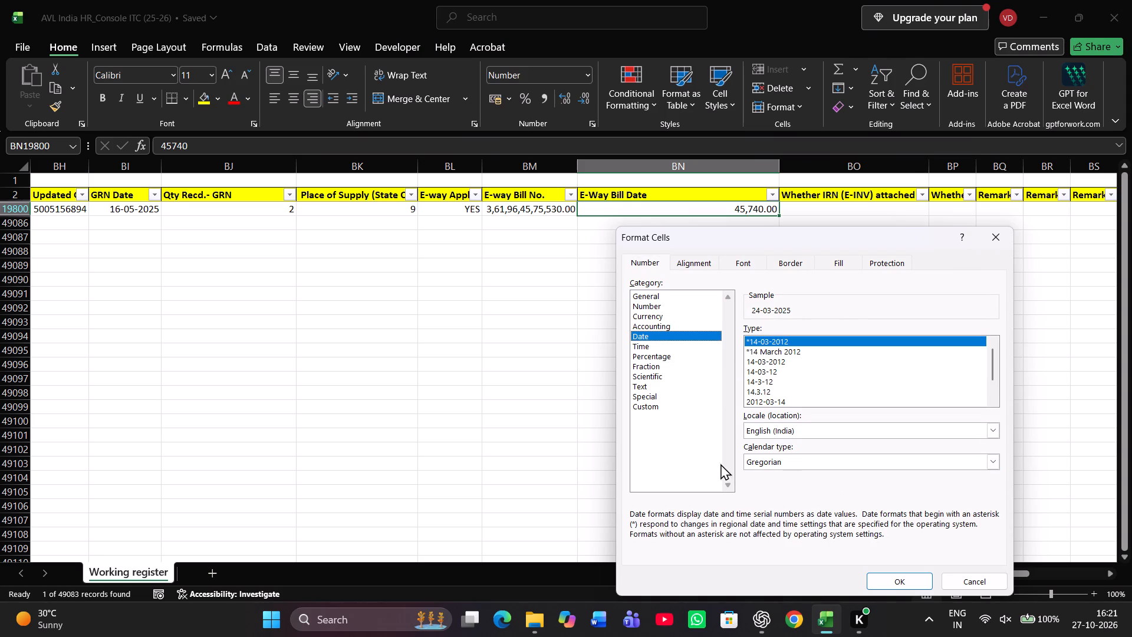
click(785, 360)
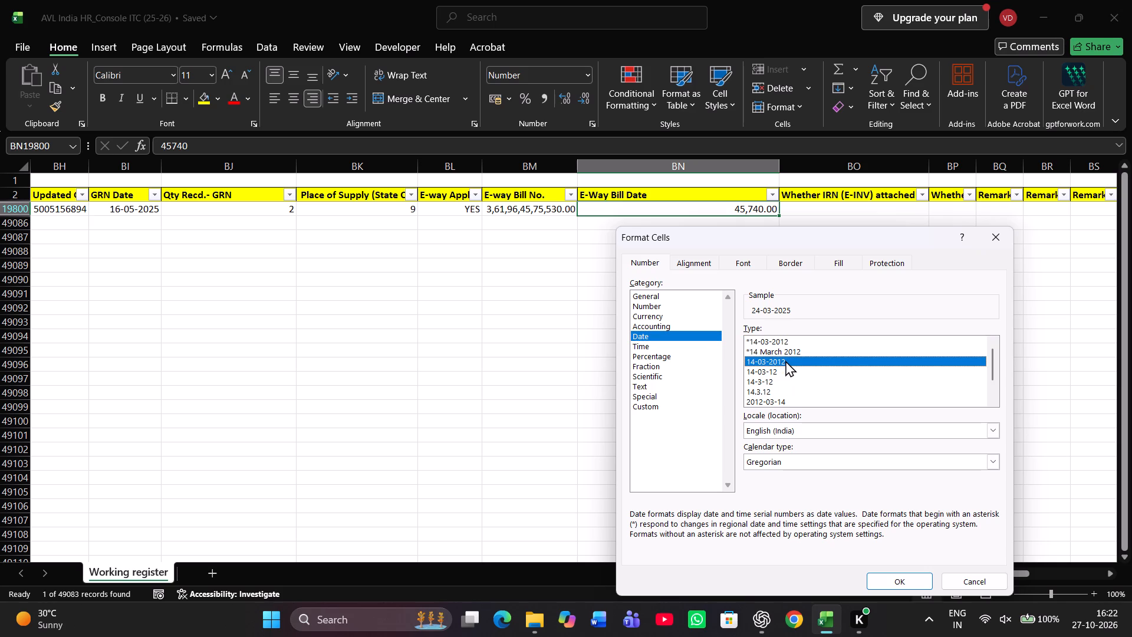
click(899, 576)
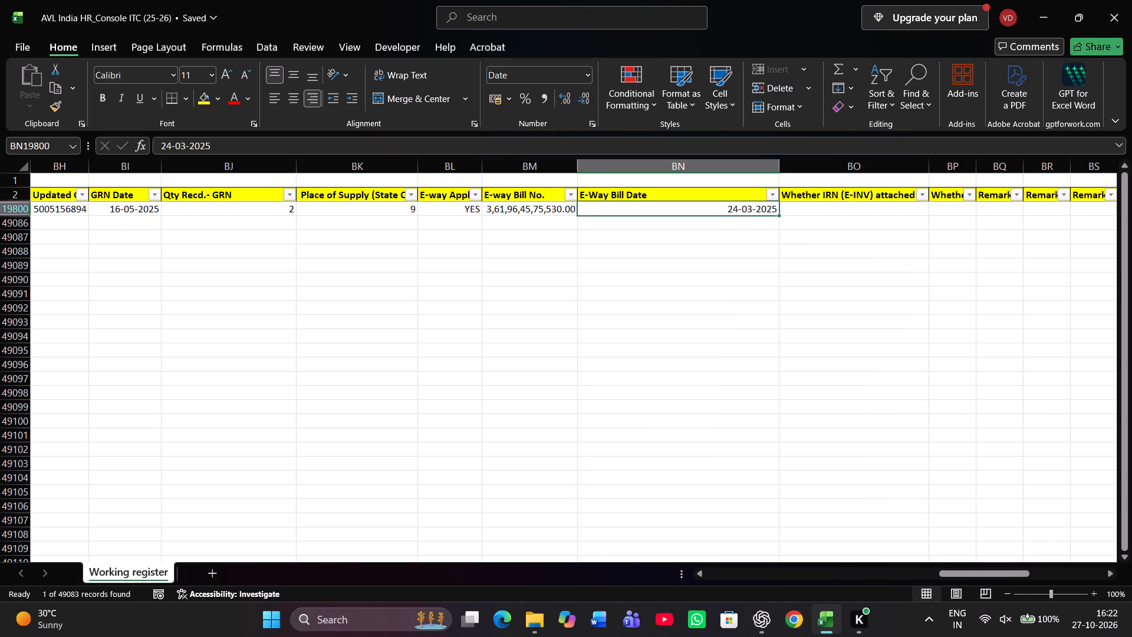
Enter YES under Whether IRN (E-INV) attached with Invoice? in the invoice row.
key(Right)
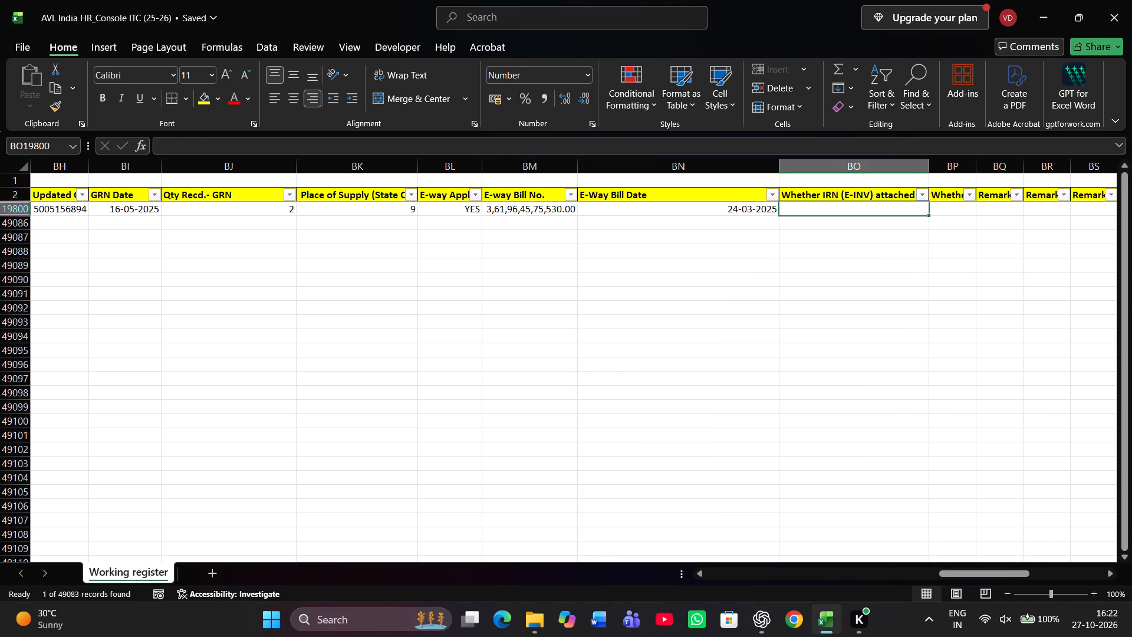
click(830, 195)
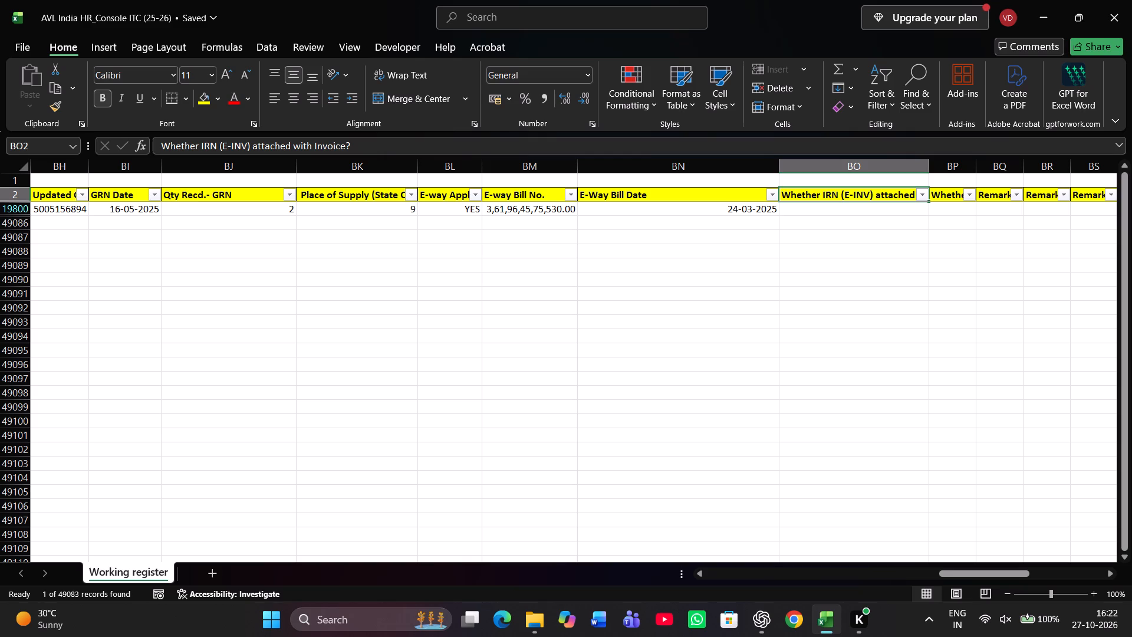
click(858, 207)
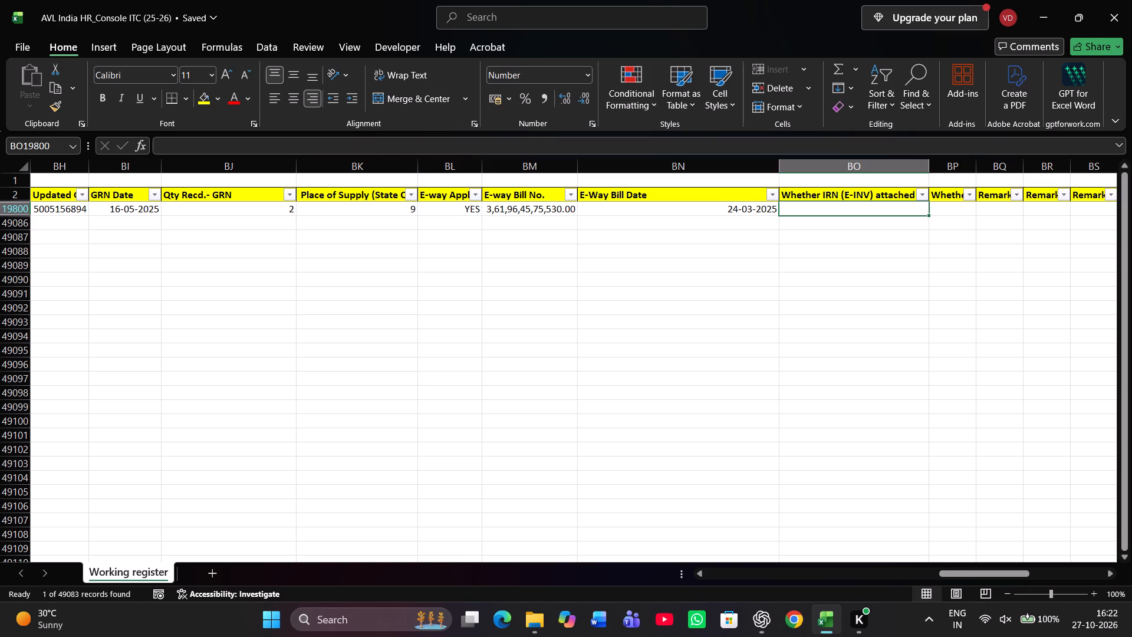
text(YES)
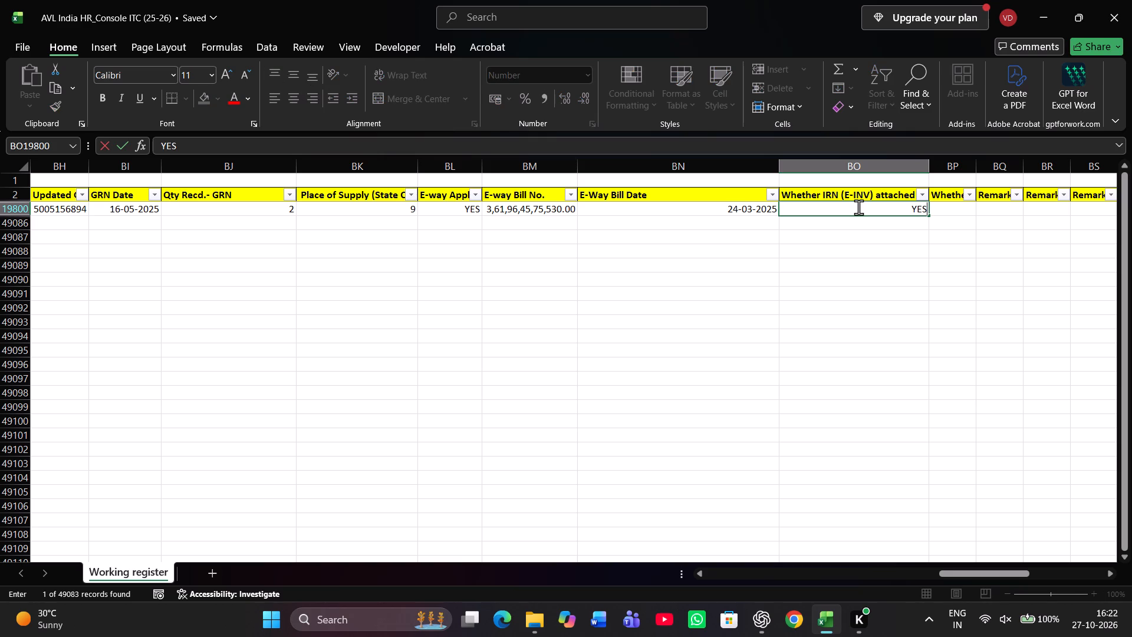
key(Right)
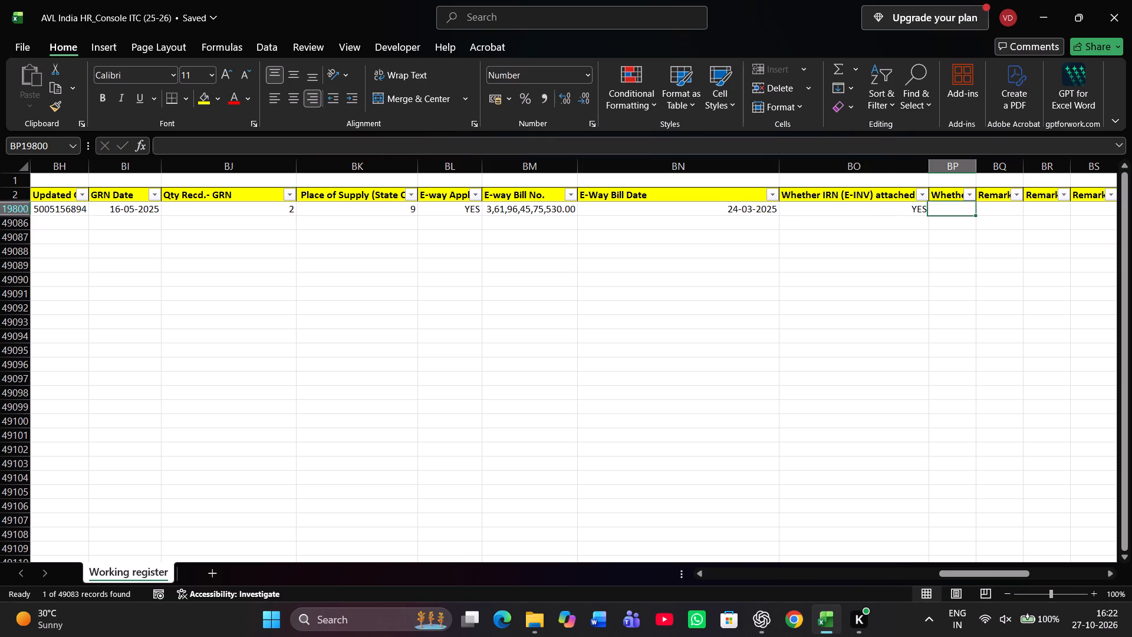
Enter YES under Whether Invoice to be Checked? in the invoice row.
click(945, 199)
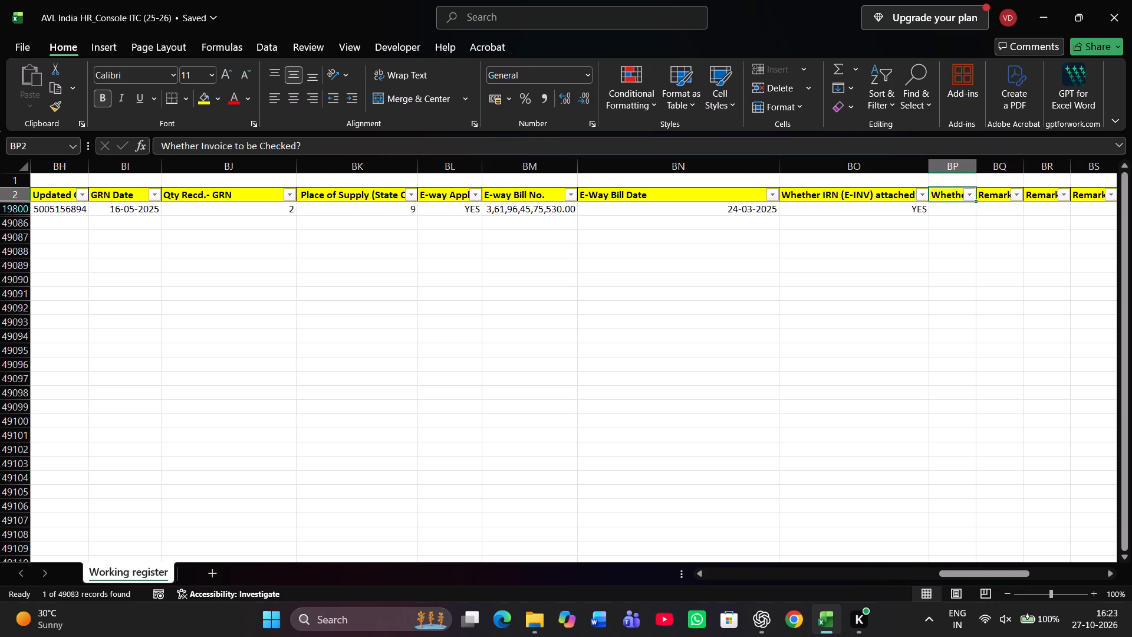
click(952, 215)
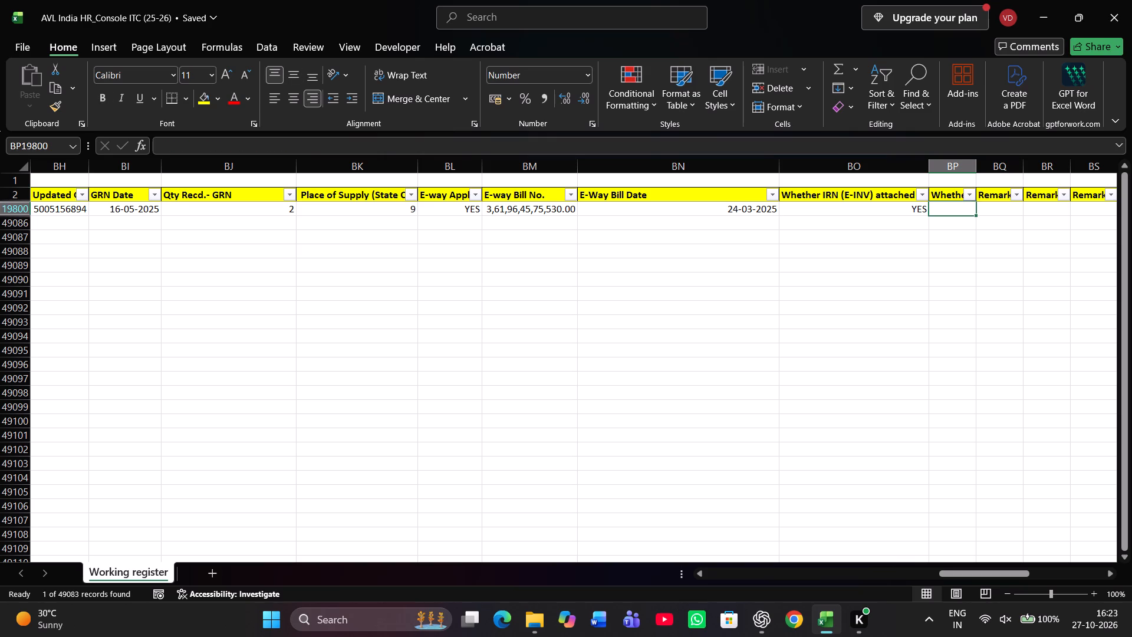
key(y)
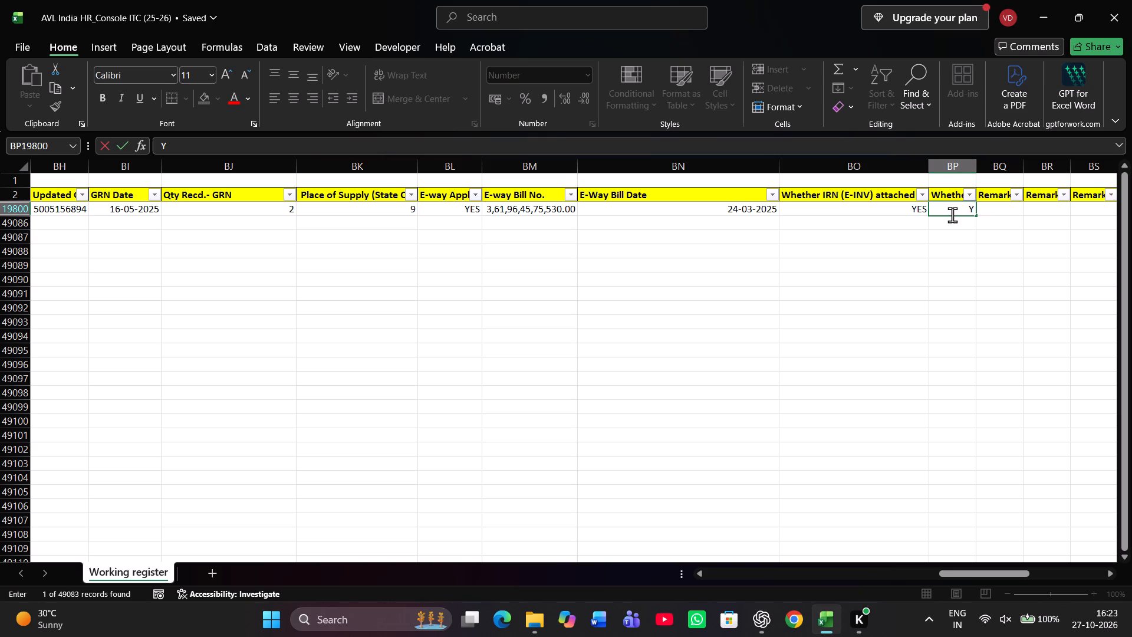
key(BackSpace)
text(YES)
Commit the entry and select the invoice row's file number cell near the start of the register.
scroll(952, 215, right, 6)
scroll(584, 333, right, 6)
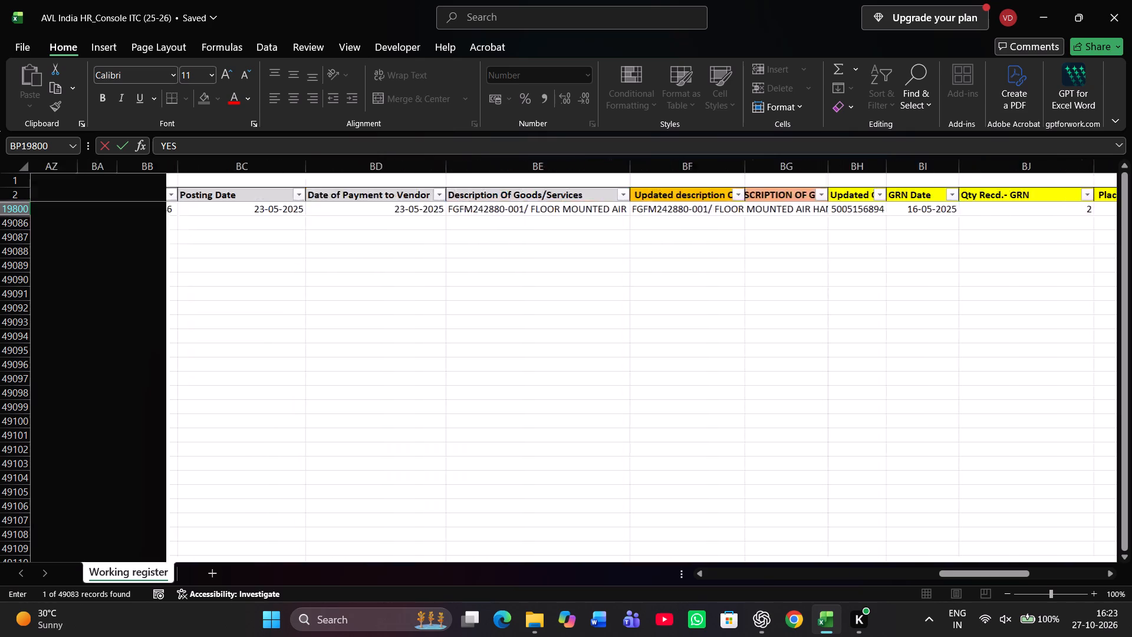
scroll(584, 333, right, 11)
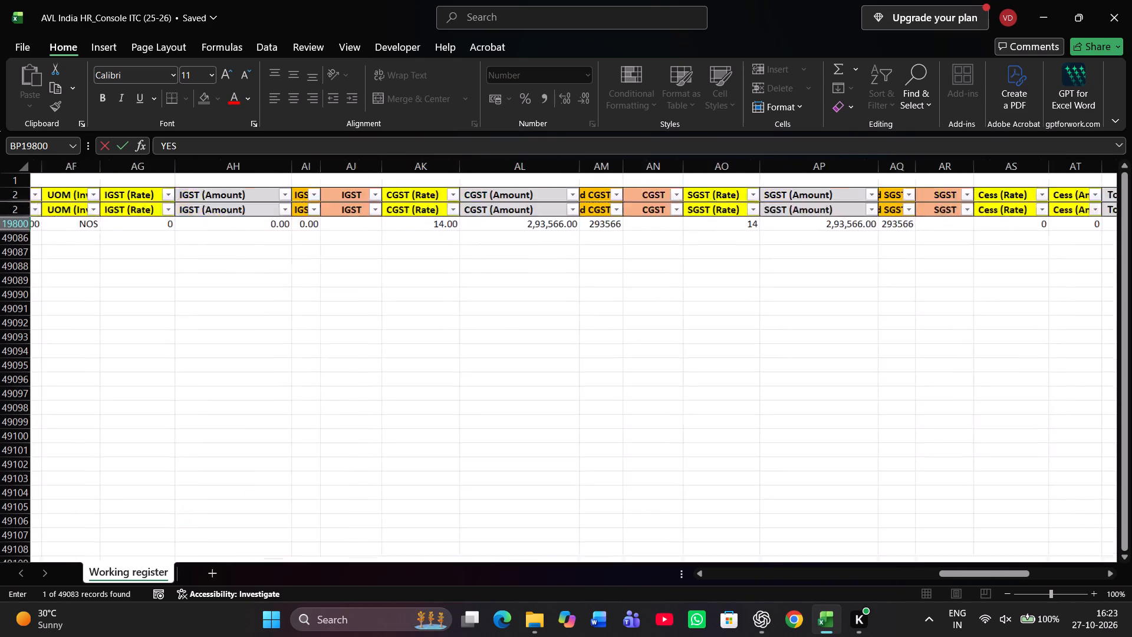
scroll(584, 333, right, 5)
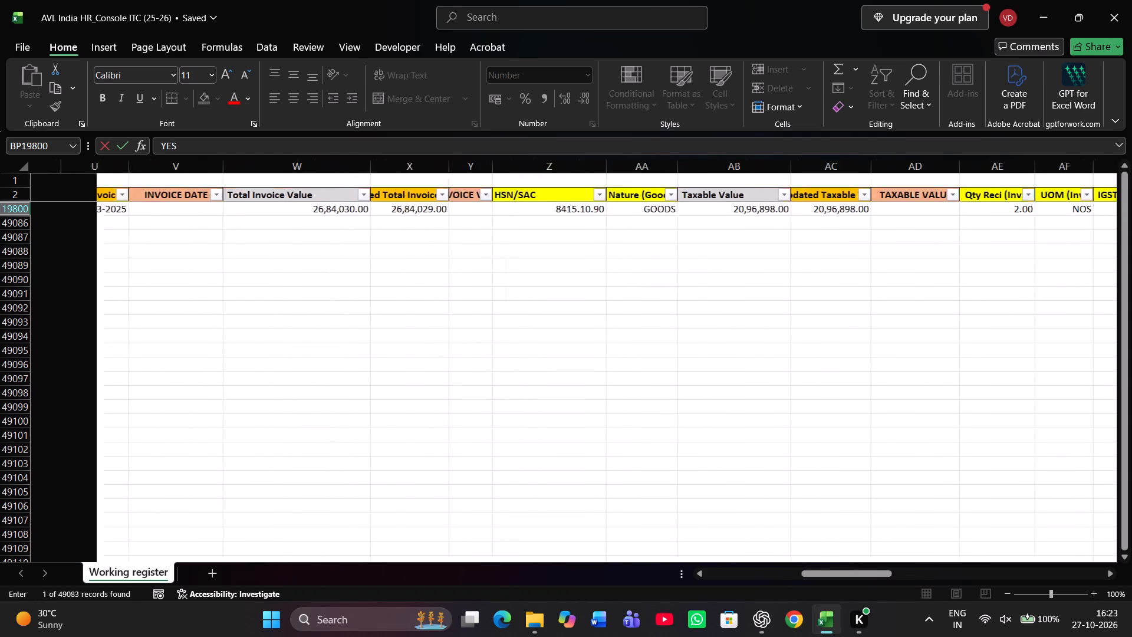
scroll(584, 333, right, 6)
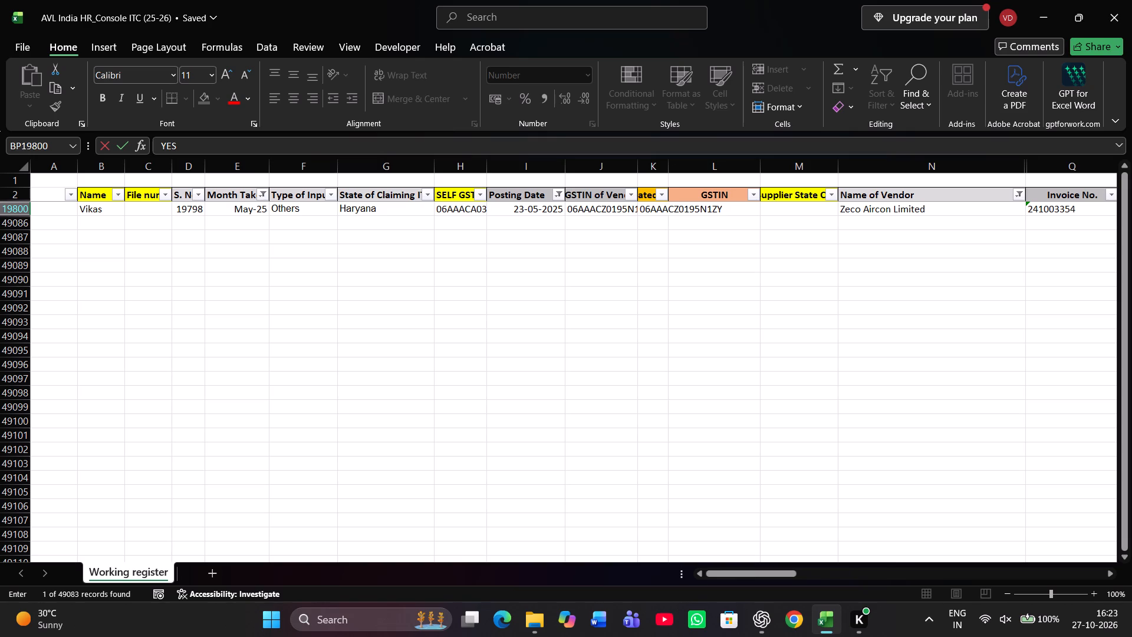
click(140, 211)
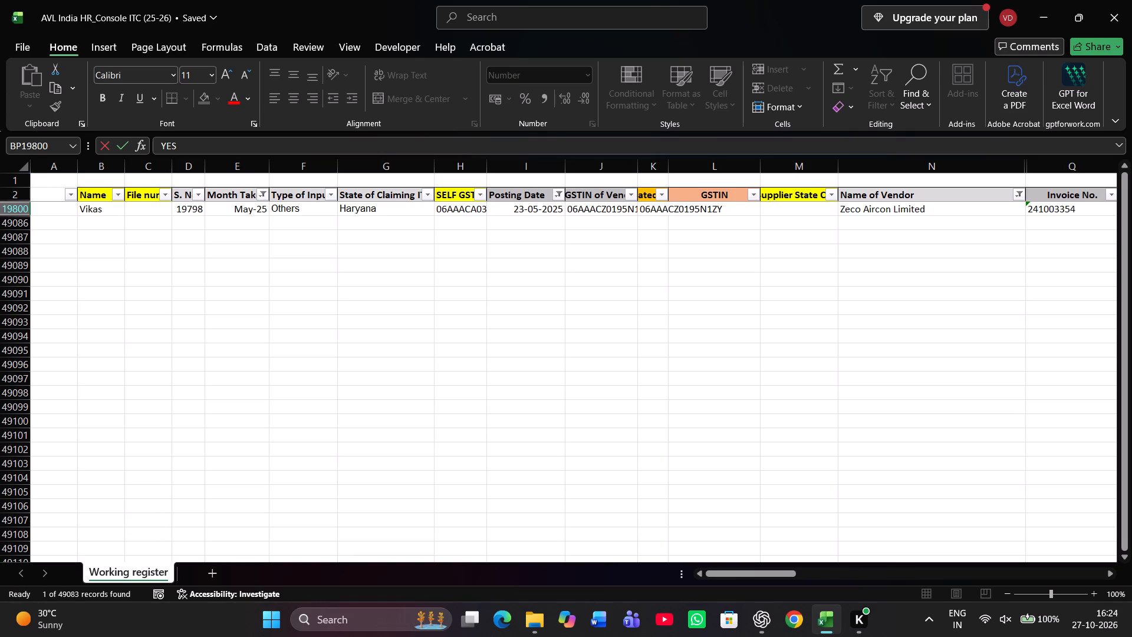
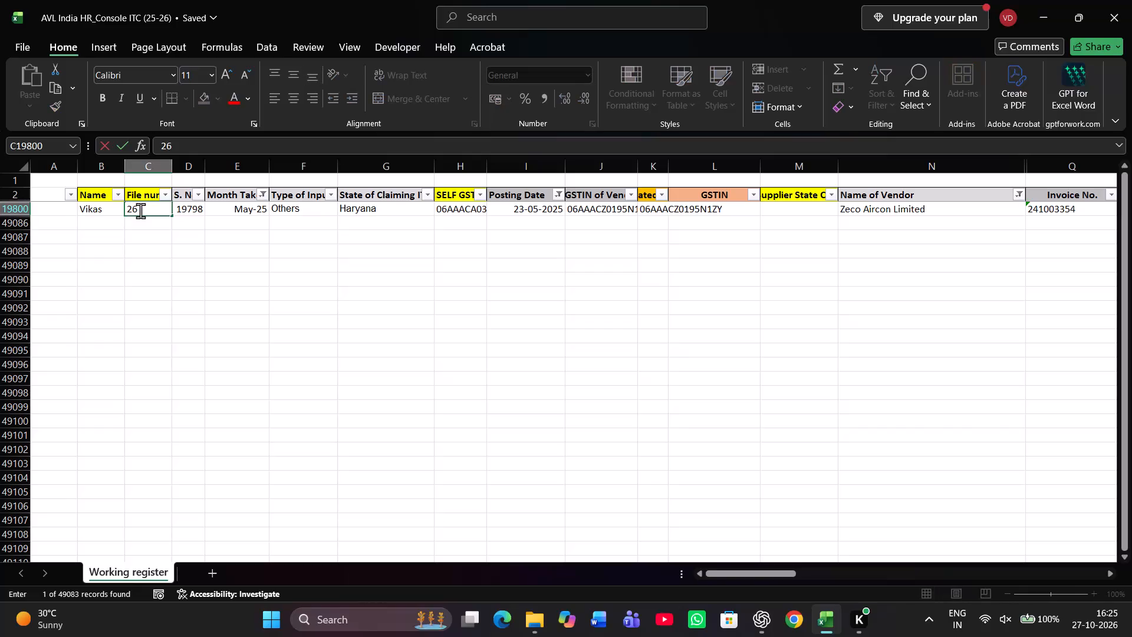
Enter 26 as the file number in the Zeco Aircon Limited invoice row.
key(Return)
Enter OK in the GSTIN check column of the invoice row.
scroll(365, 234, left, 1)
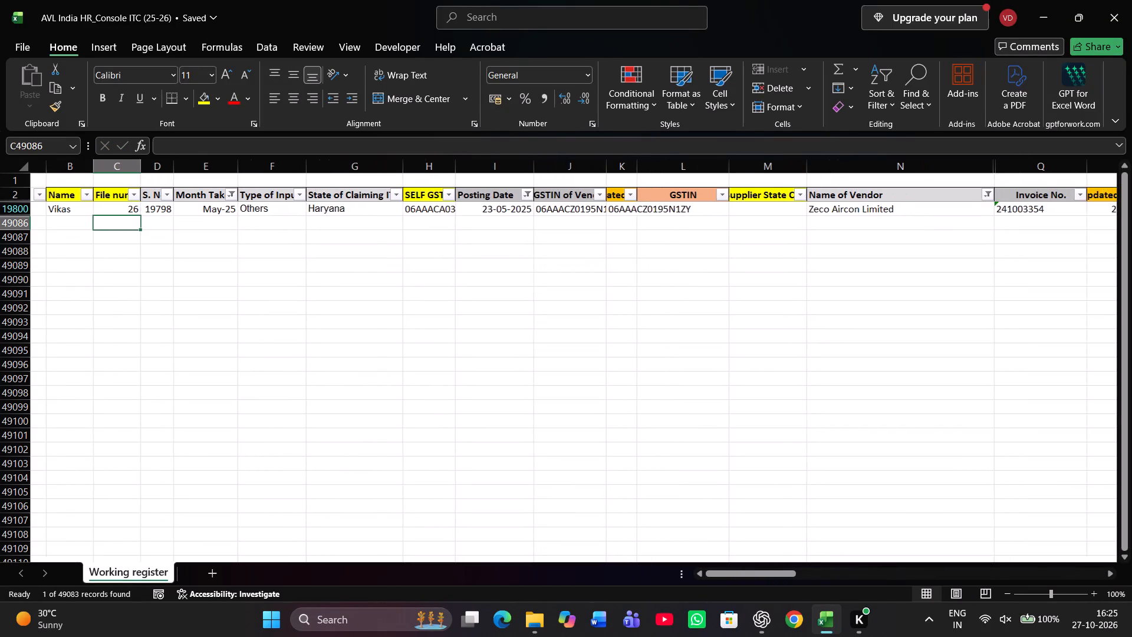
scroll(365, 234, left, 2)
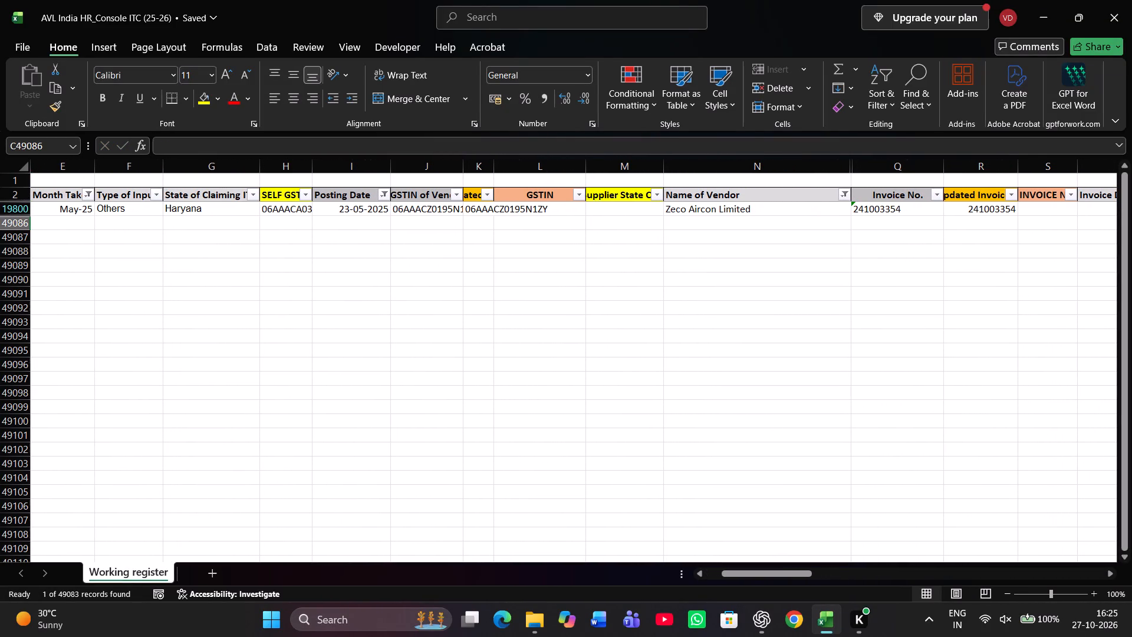
click(478, 203)
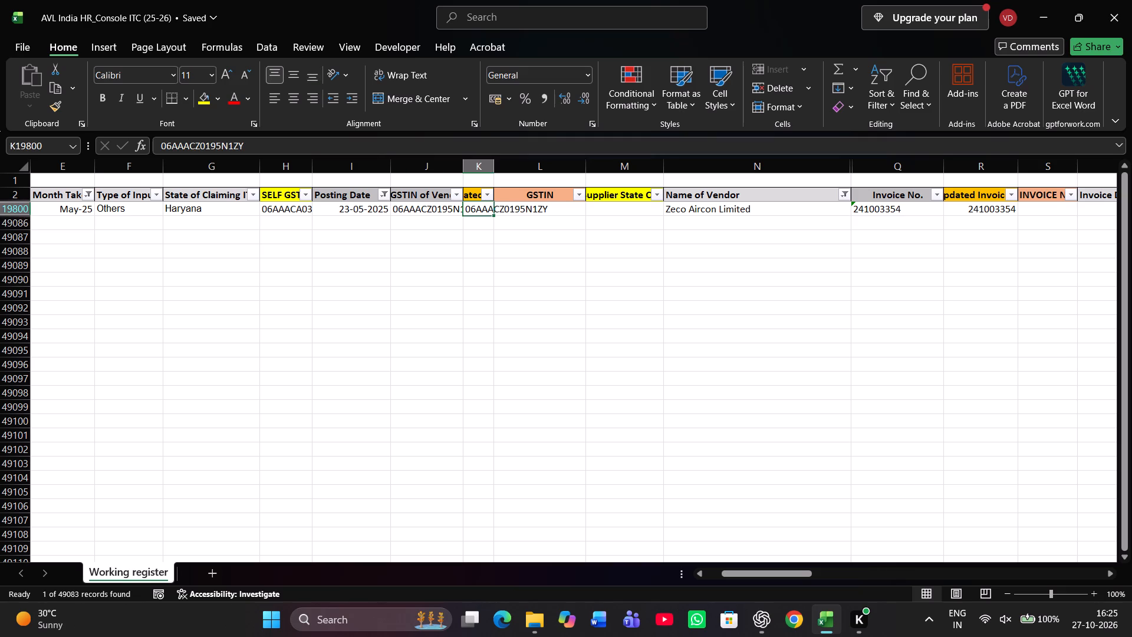
scroll(478, 203, left, 1)
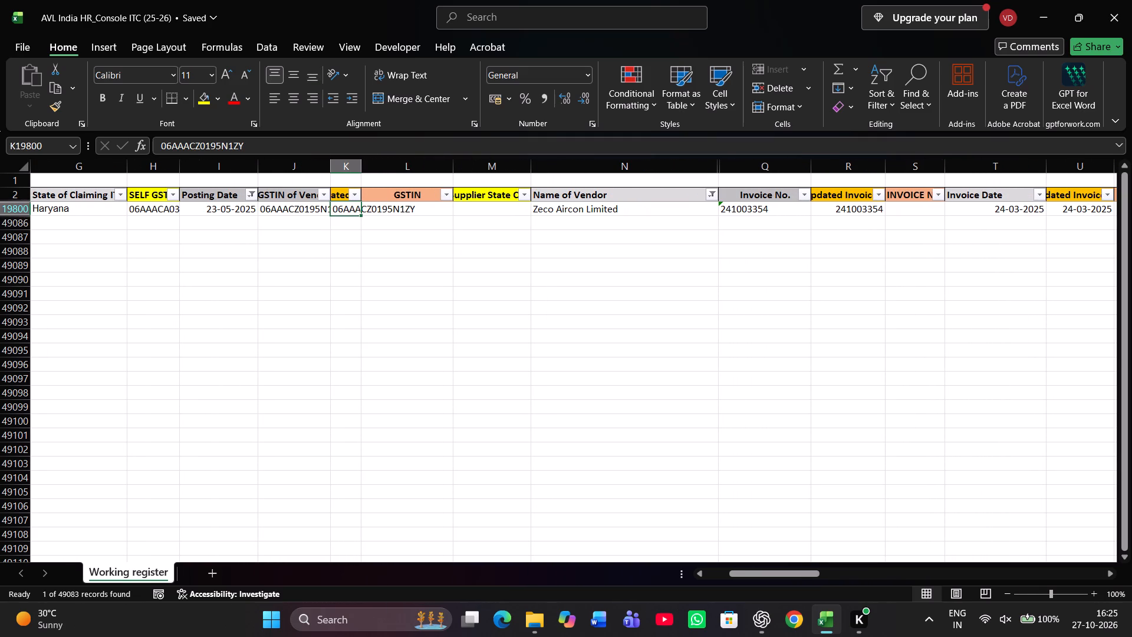
click(485, 209)
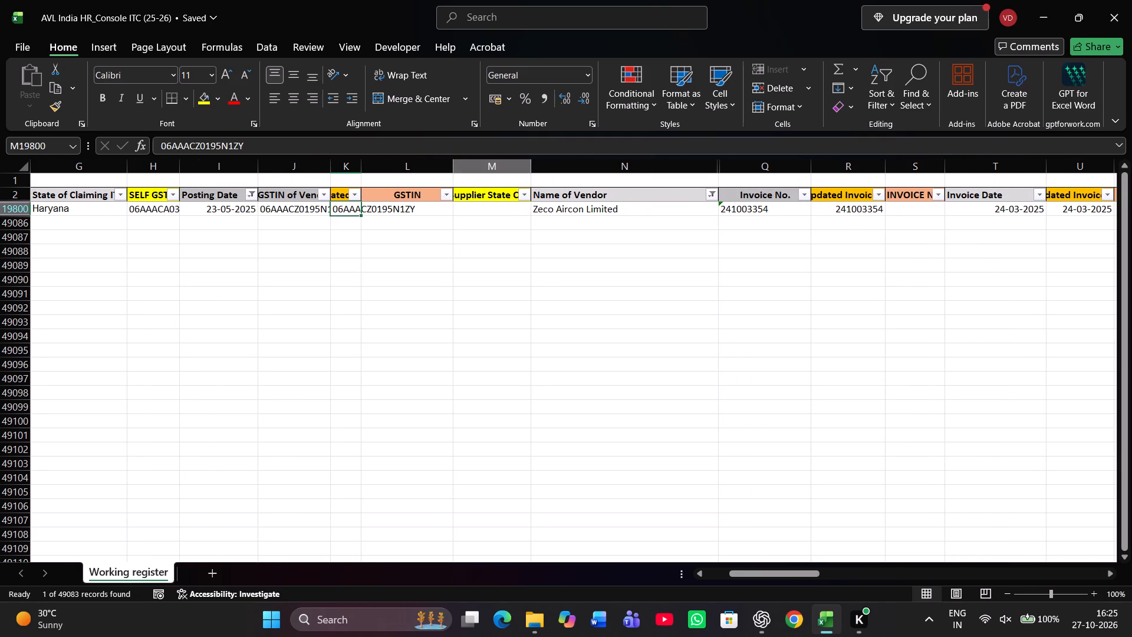
click(411, 215)
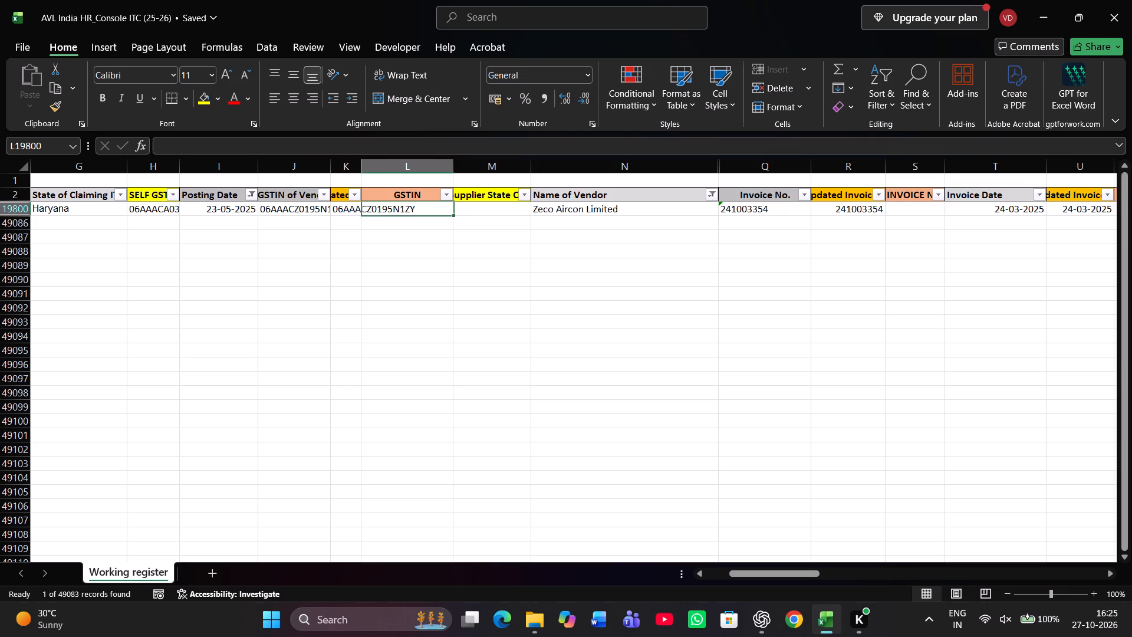
text(OK)
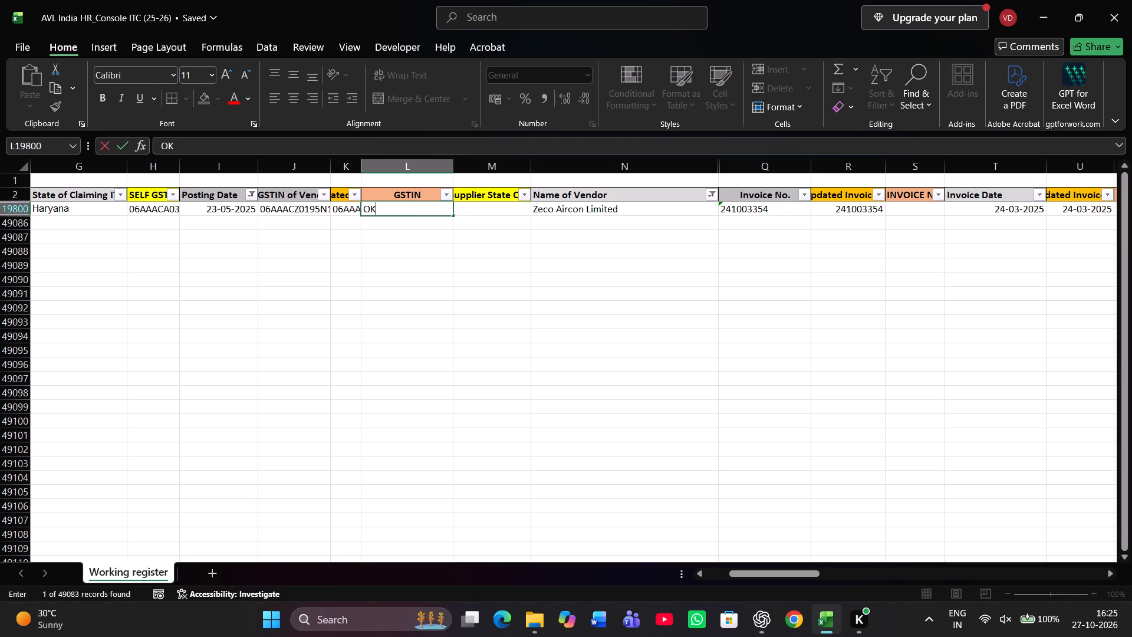
key(Return)
Enter 06 as the supplier state code in the invoice row.
scroll(411, 215, left, 2)
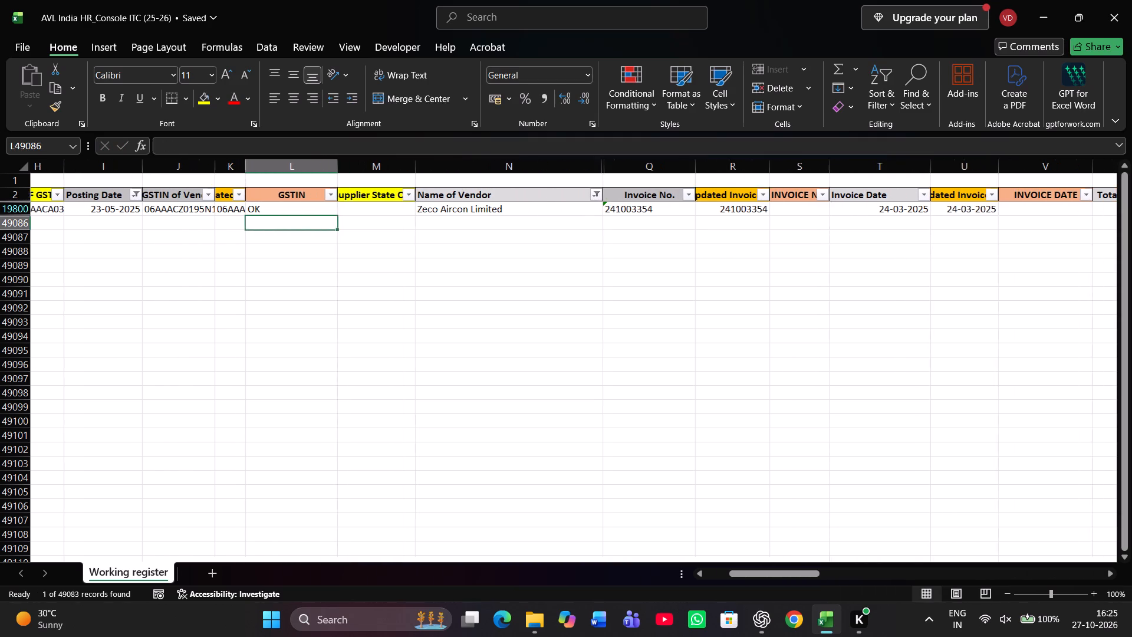
click(340, 202)
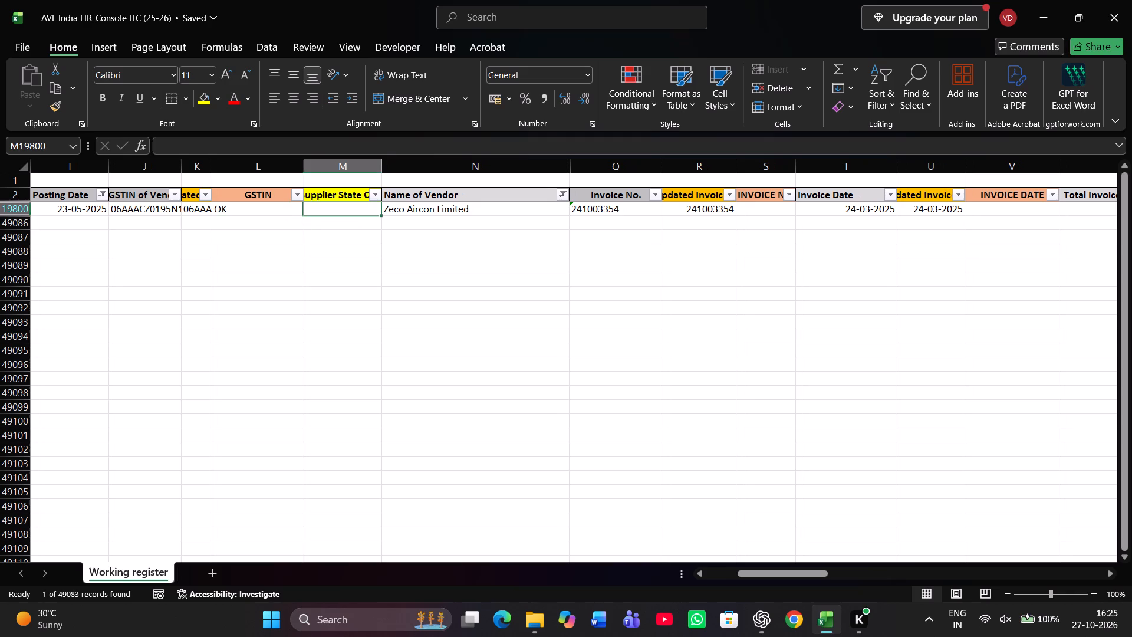
text(06)
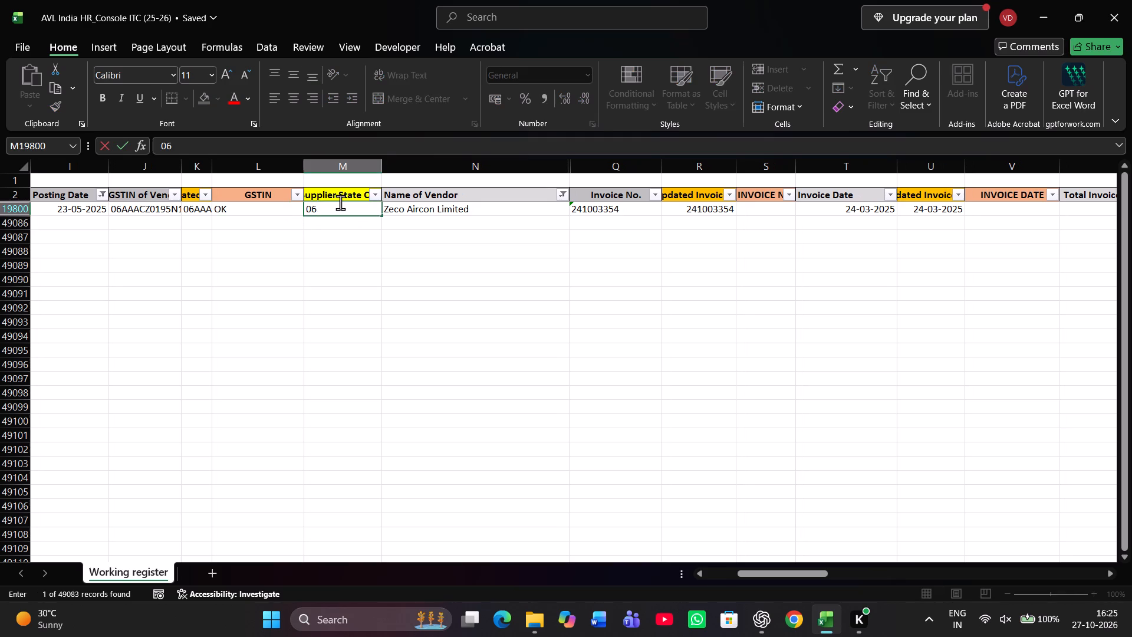
key(Return)
Enter OK in the invoice row's invoice number check column, just before Invoice Date.
scroll(340, 202, left, 1)
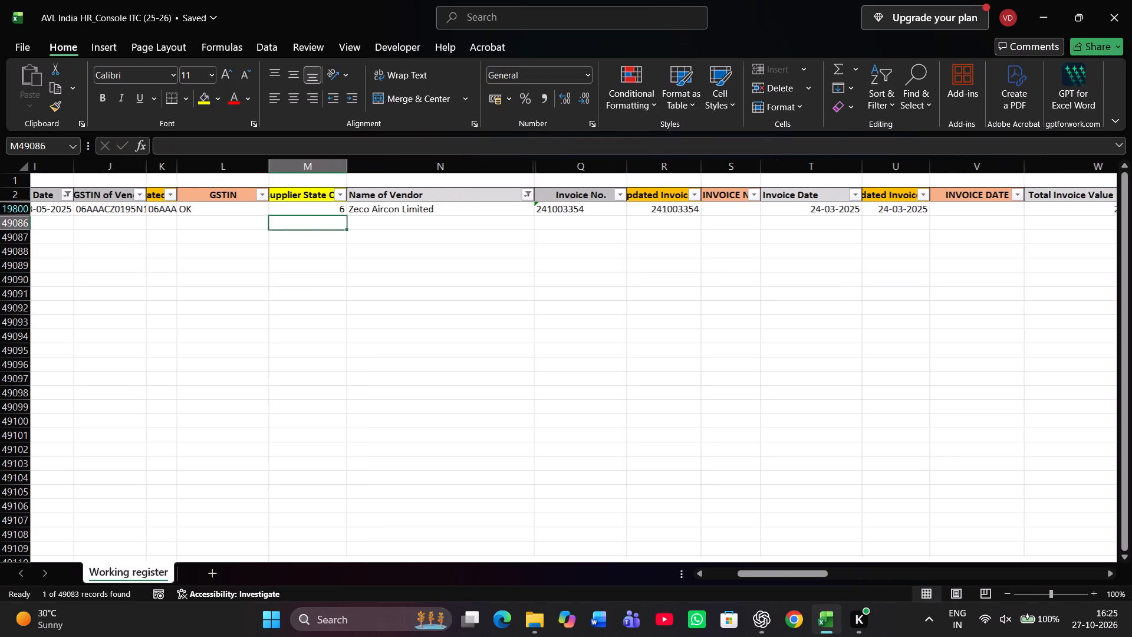
scroll(340, 202, left, 3)
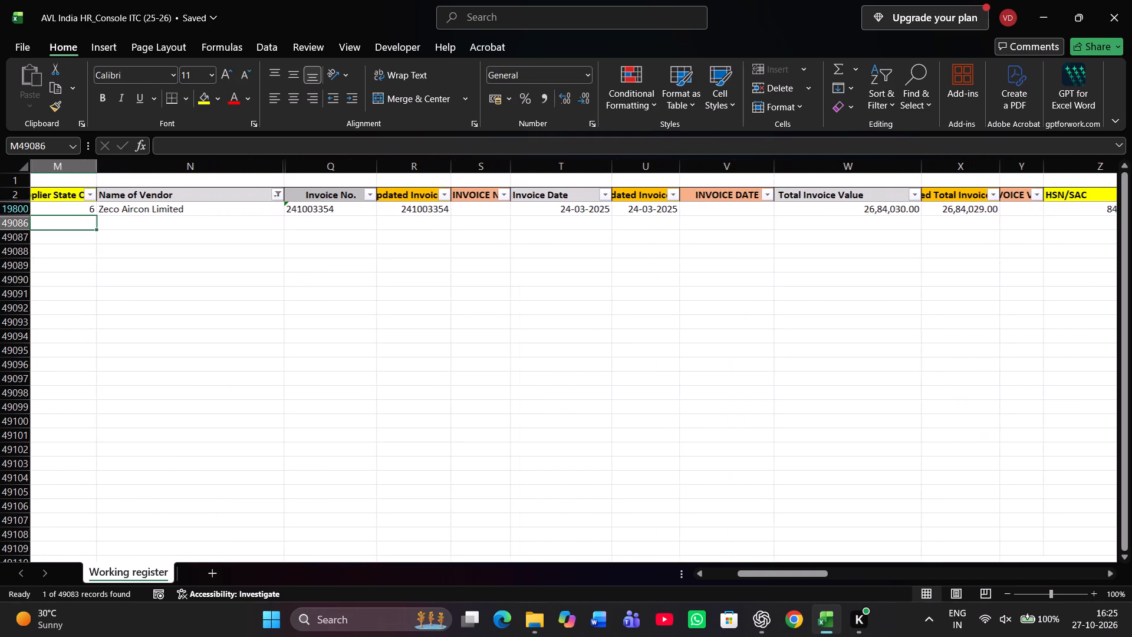
click(495, 211)
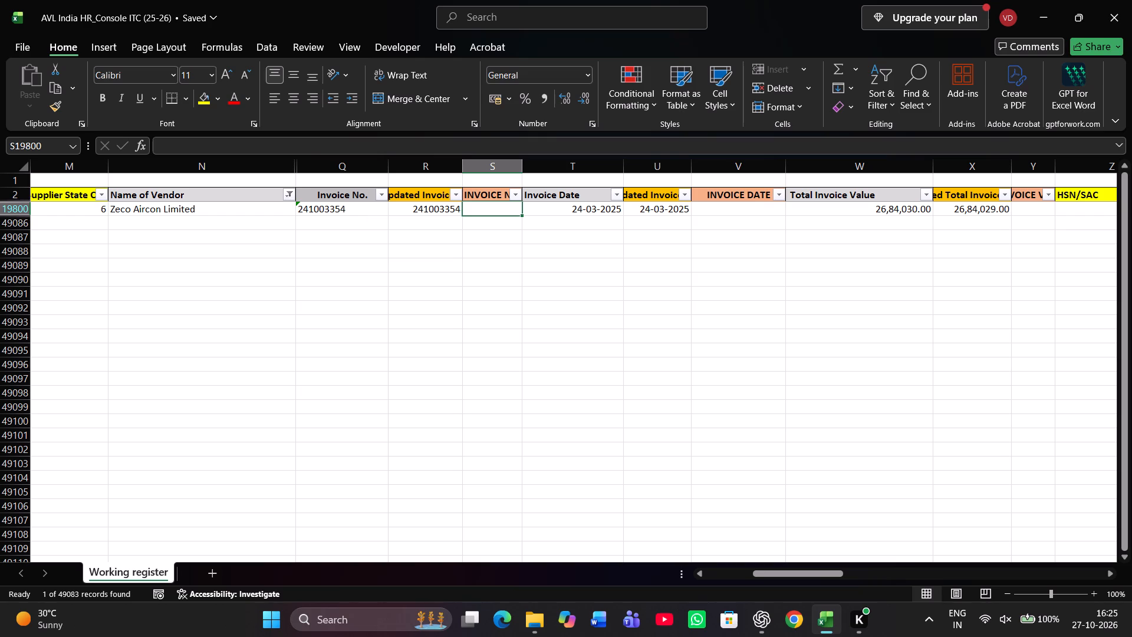
text(OK)
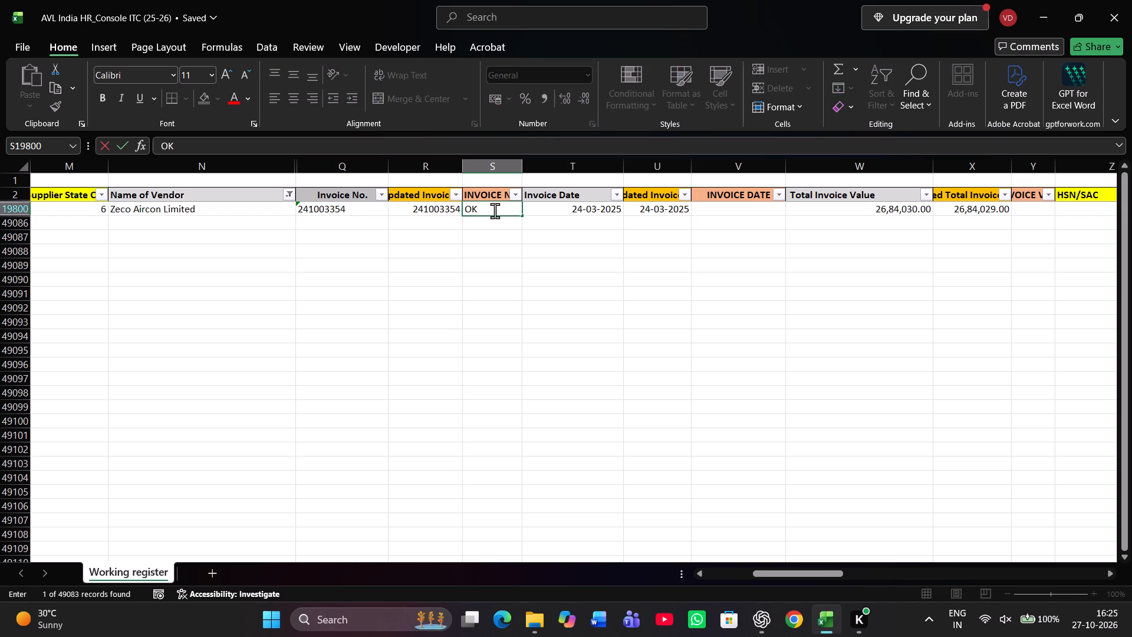
key(Return)
Enter OK in the INVOICE DATE check column of the invoice row.
scroll(495, 211, left, 2)
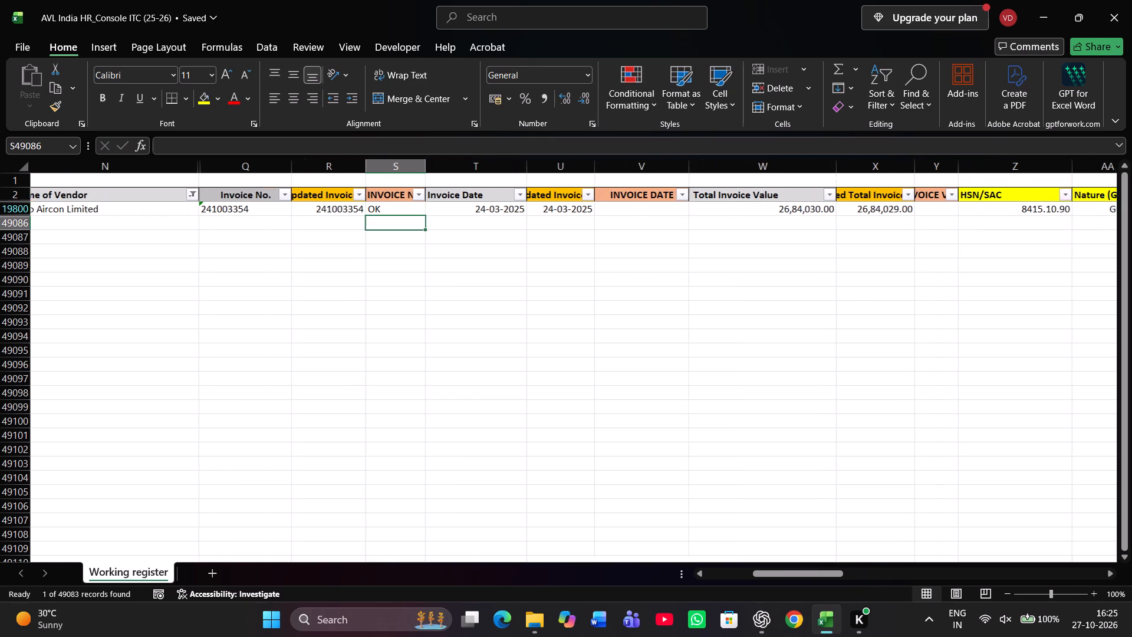
scroll(495, 211, left, 1)
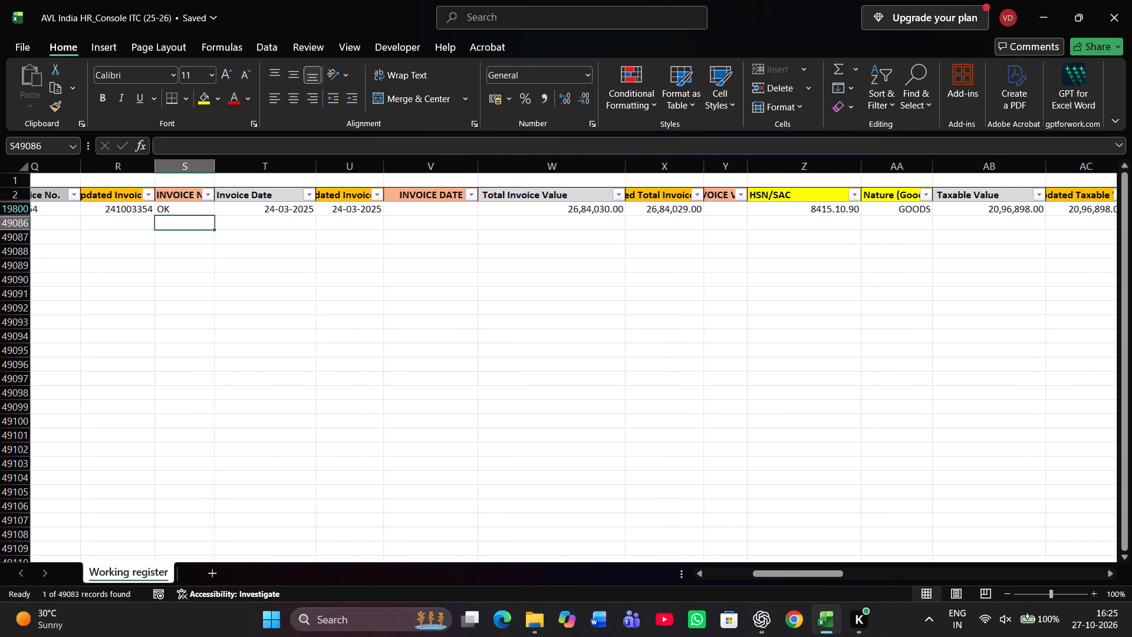
click(445, 208)
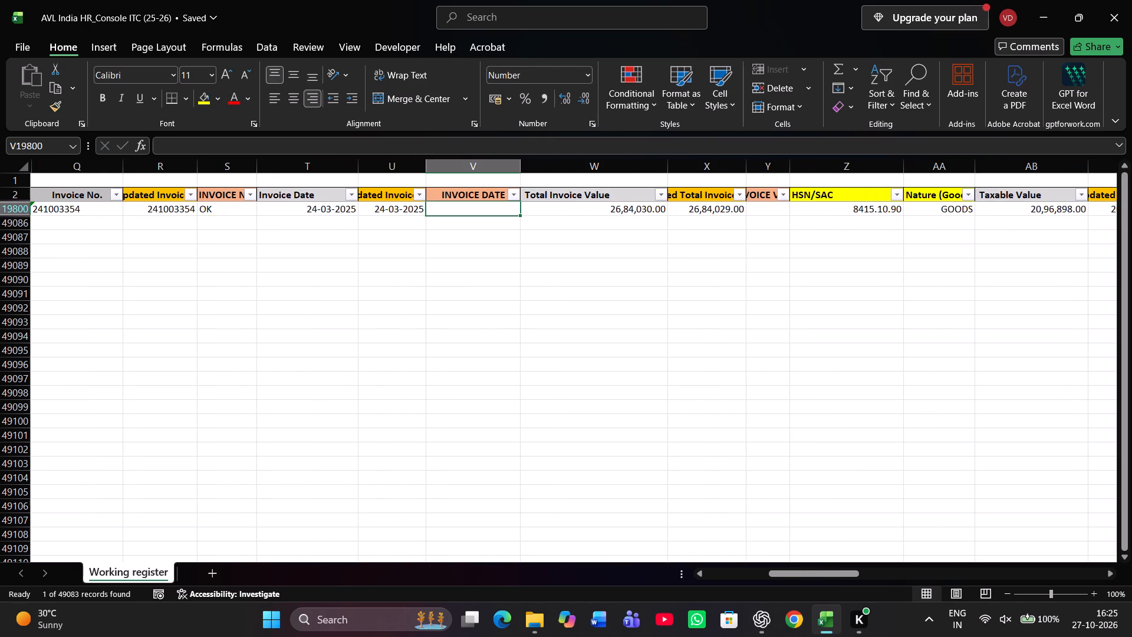
text(OK)
key(Return)
Enter OK in the INVOICE VALUE check column of the invoice row.
scroll(445, 208, left, 1)
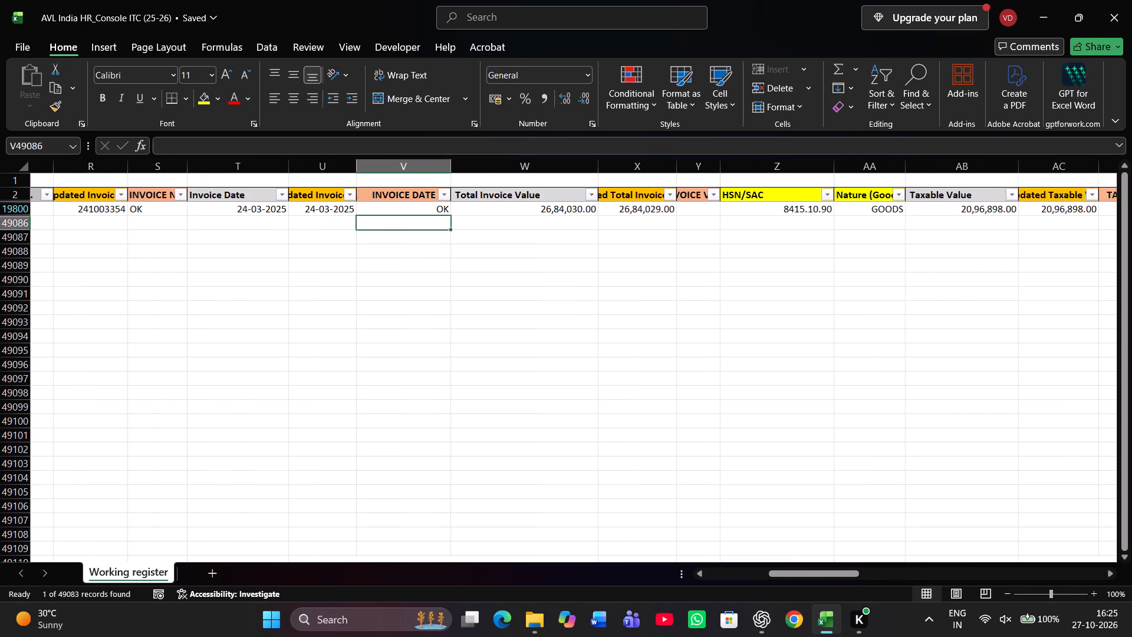
scroll(445, 208, left, 1)
scroll(445, 208, right, 1)
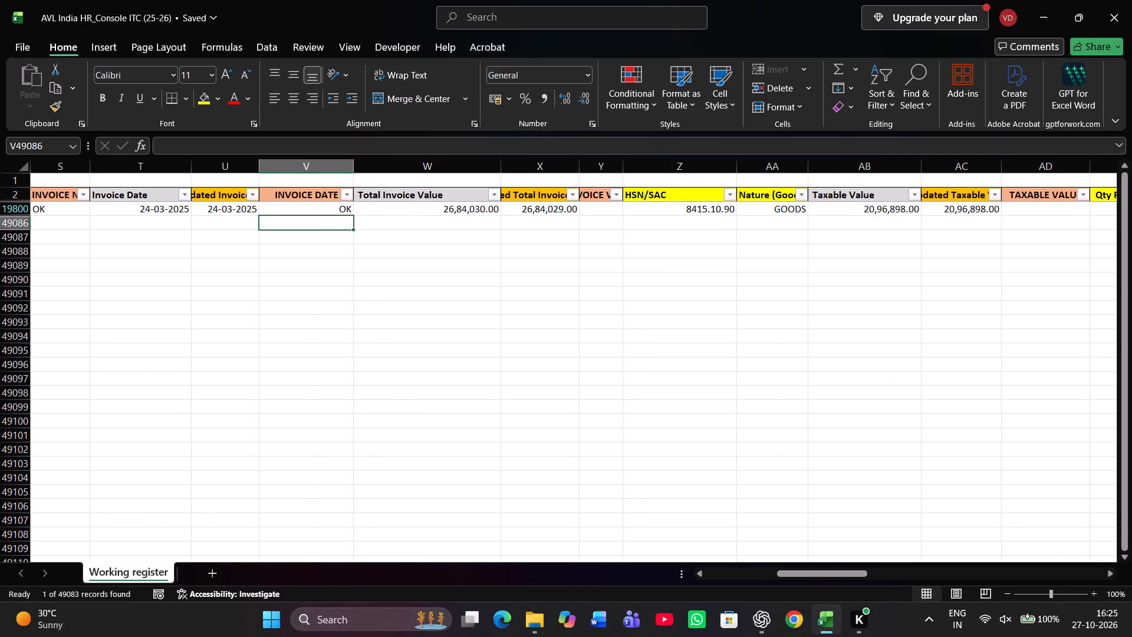
scroll(445, 208, left, 2)
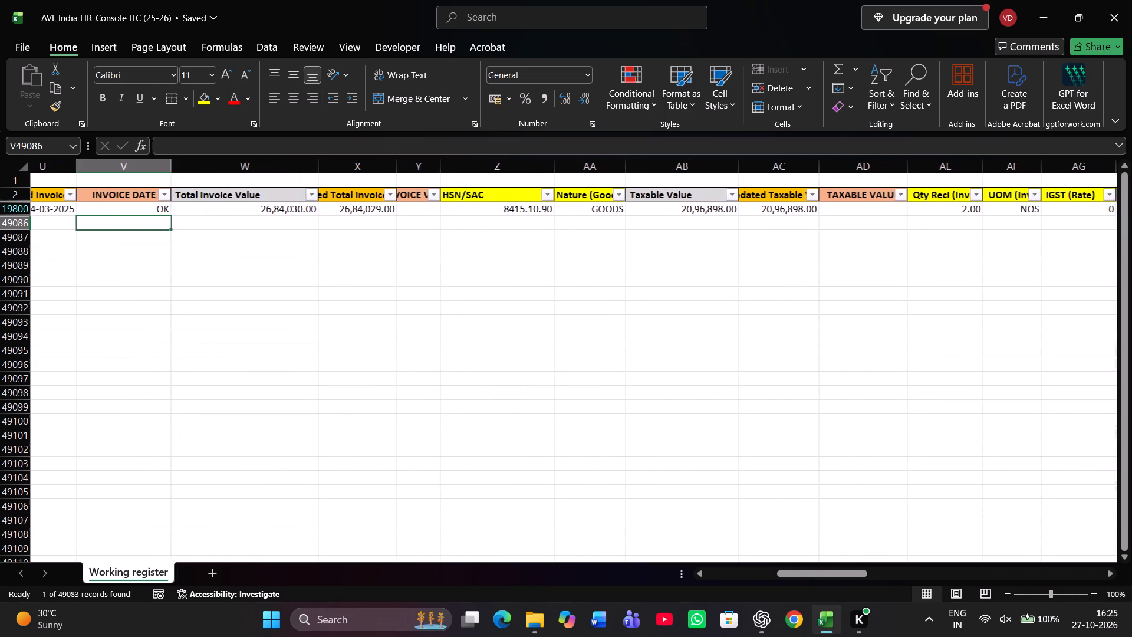
click(440, 193)
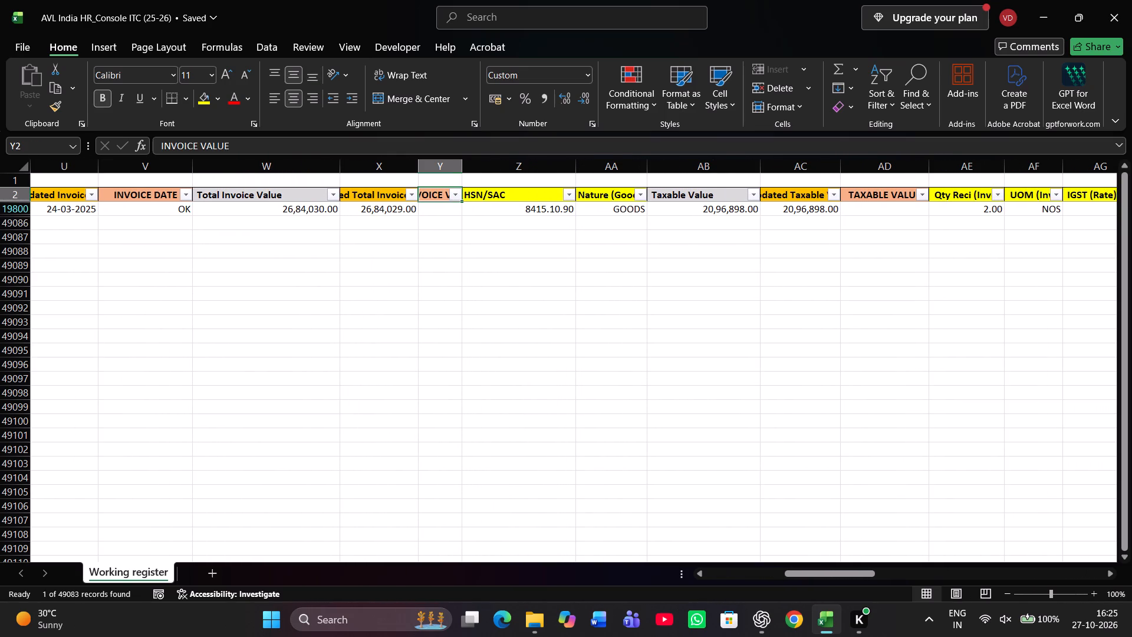
click(435, 210)
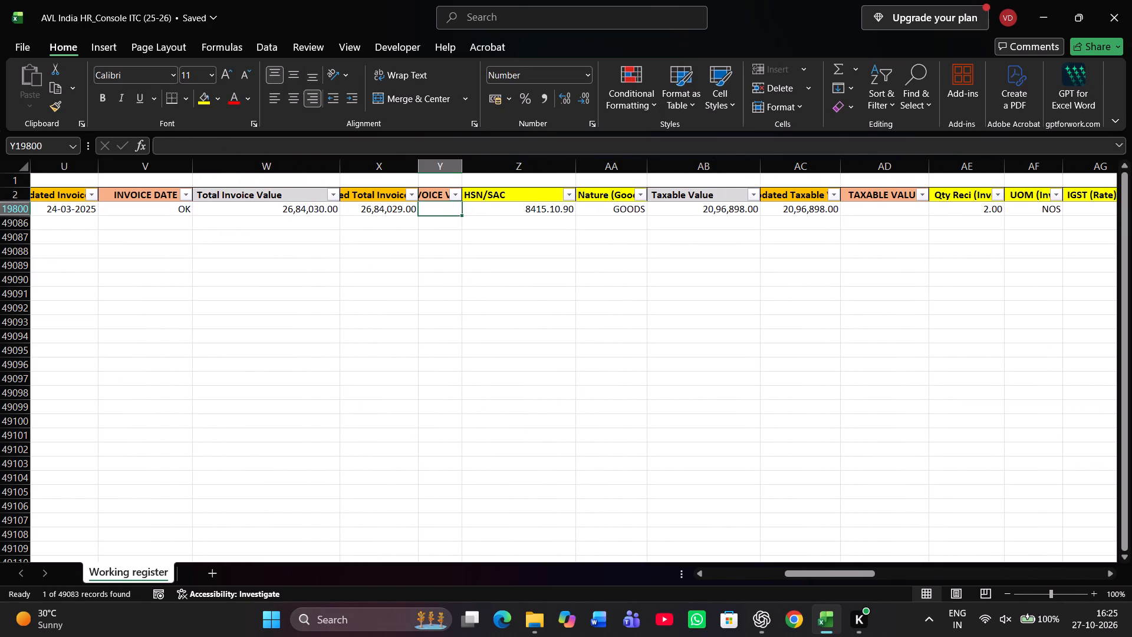
text(OK)
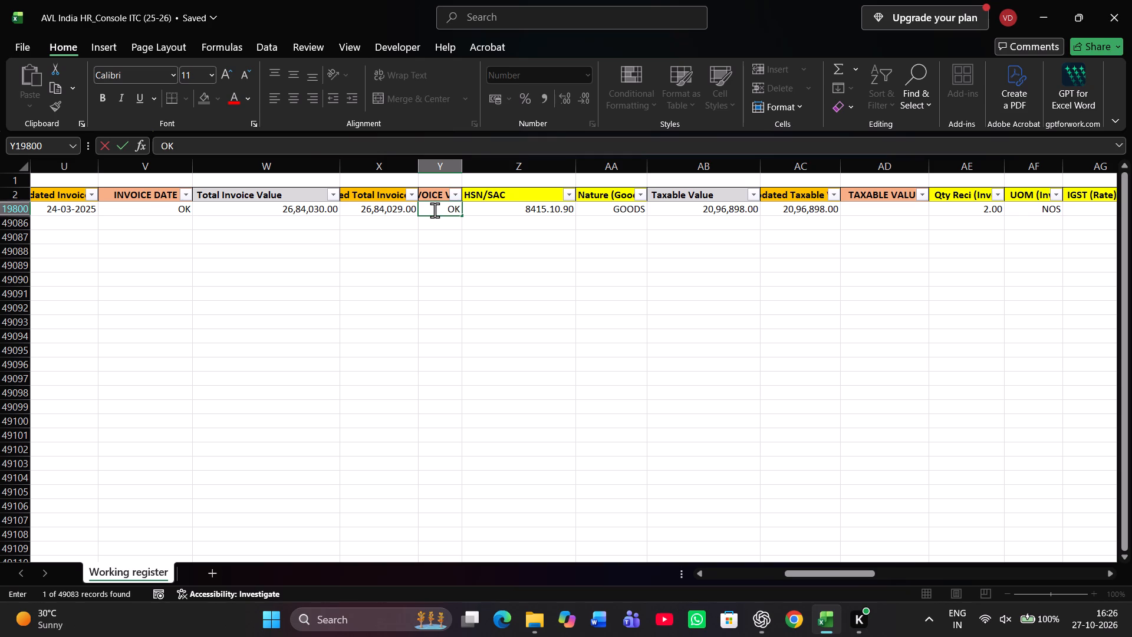
key(Return)
Open the invoice row's HSN/SAC entry to check it and leave it as it is.
scroll(435, 210, left, 1)
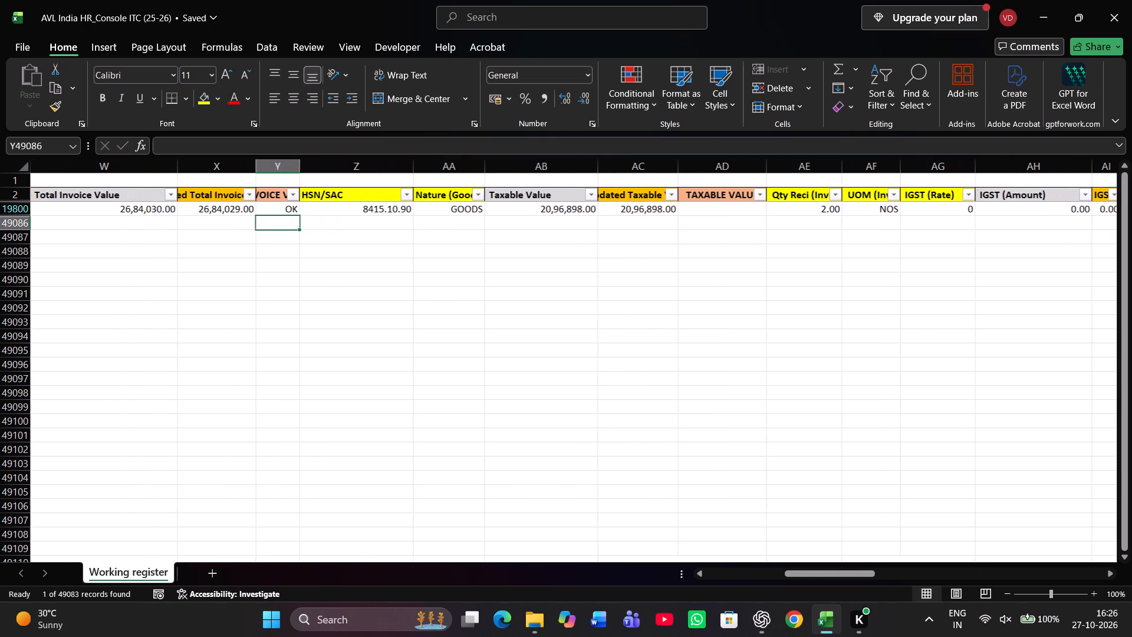
scroll(574, 232, left, 1)
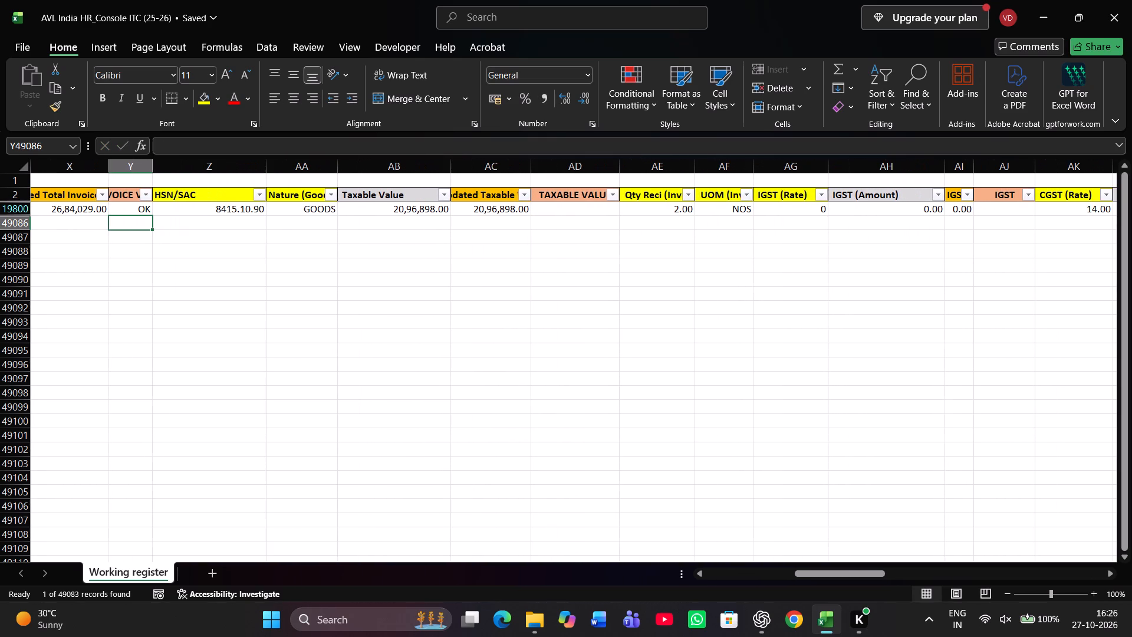
click(574, 232)
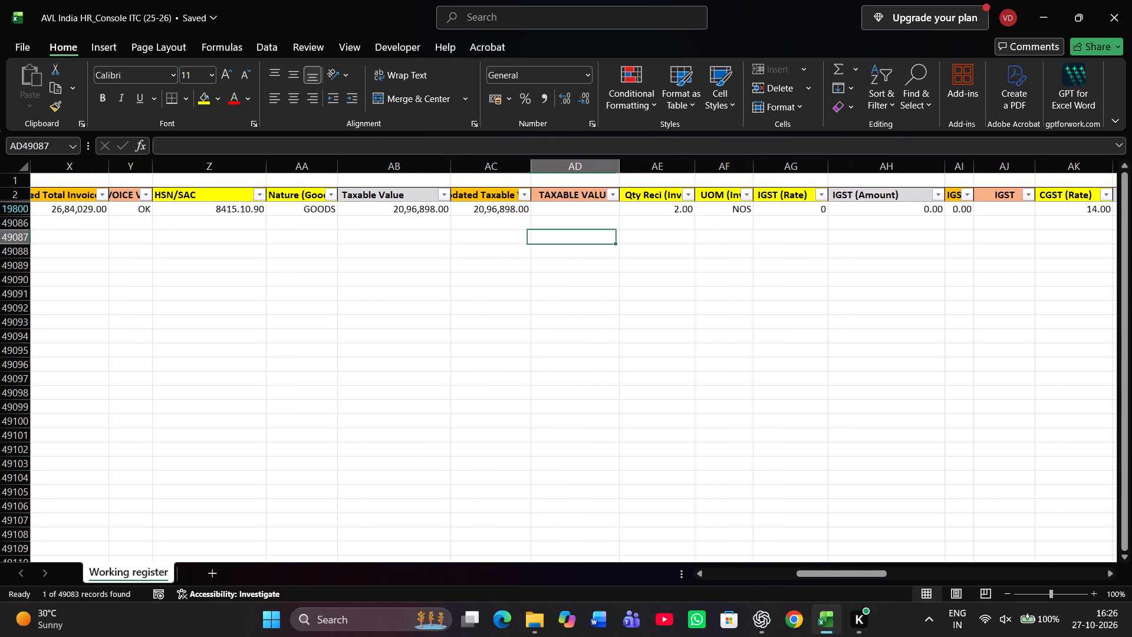
key(Left)
key(Left)
key(Left)
key(Left)
key(Up)
key(Up)
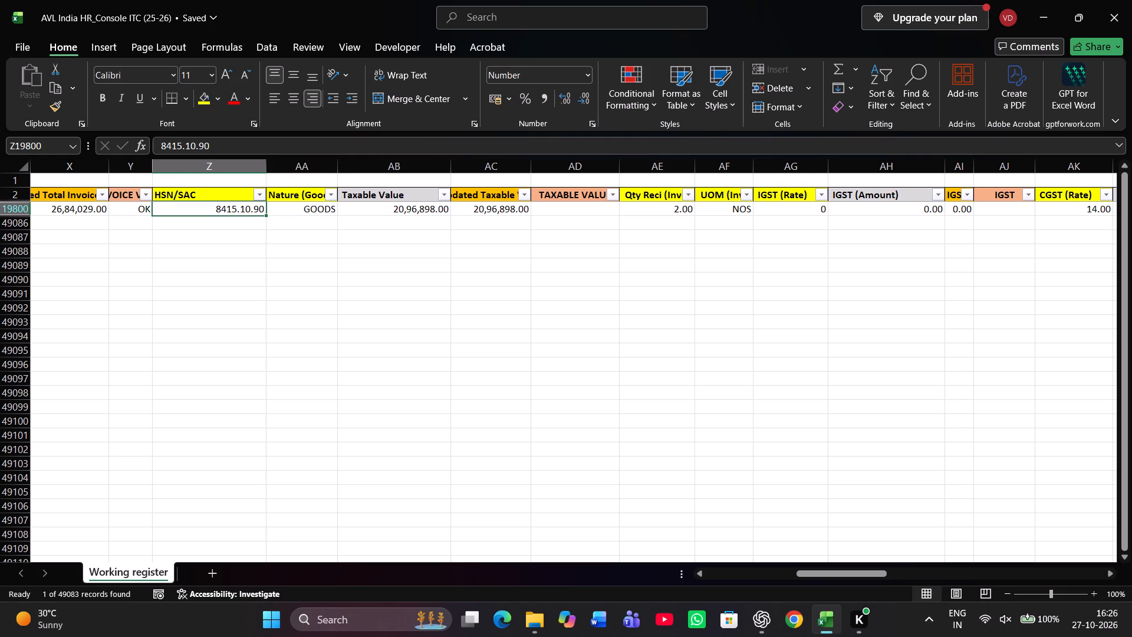
key(F2)
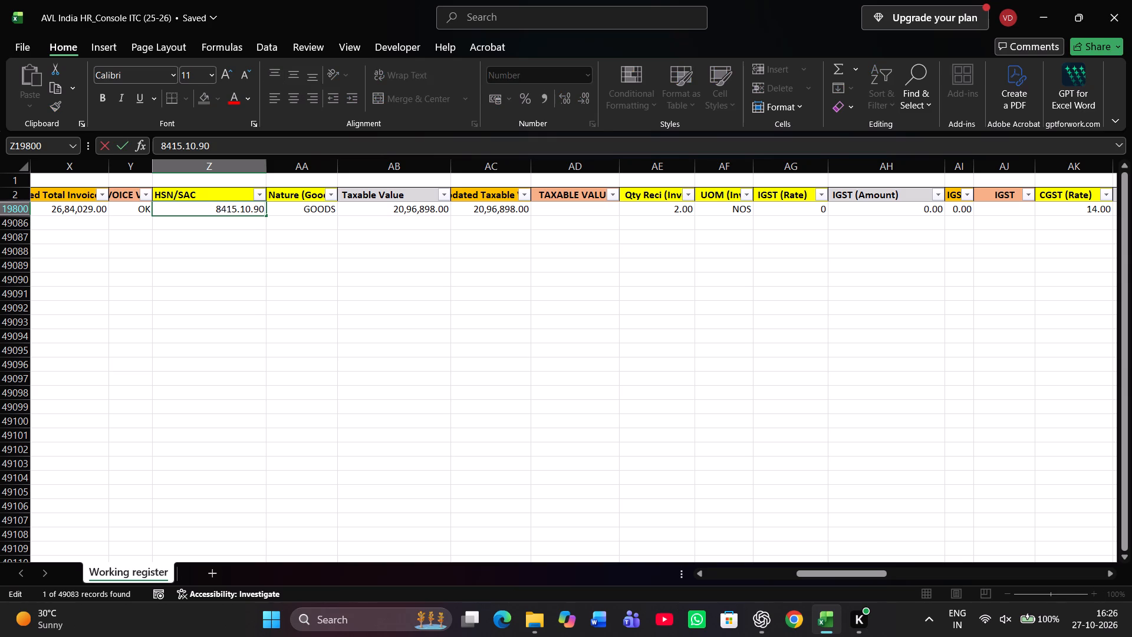
key(Return)
Enter OK in the taxable value check column of the invoice row.
scroll(574, 232, left, 1)
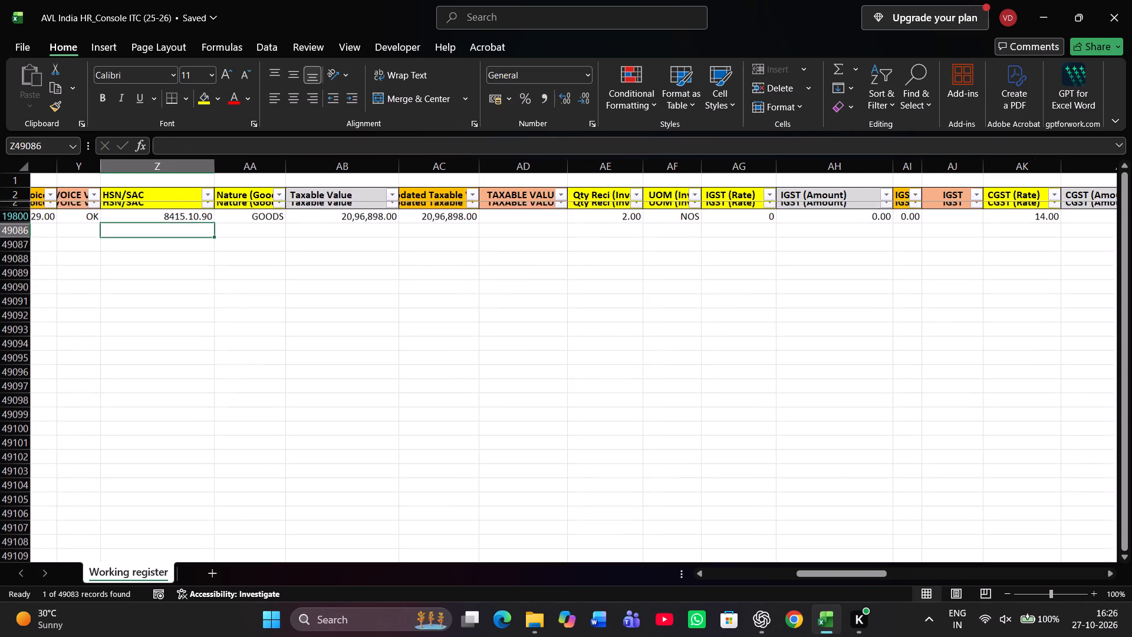
scroll(574, 232, left, 1)
click(434, 218)
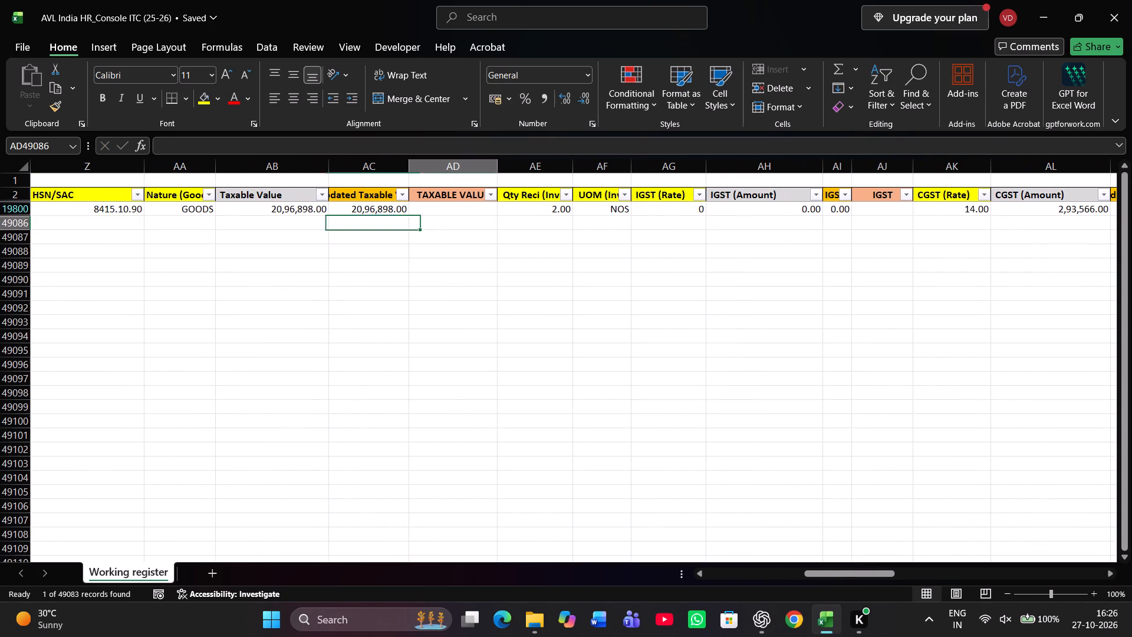
click(441, 211)
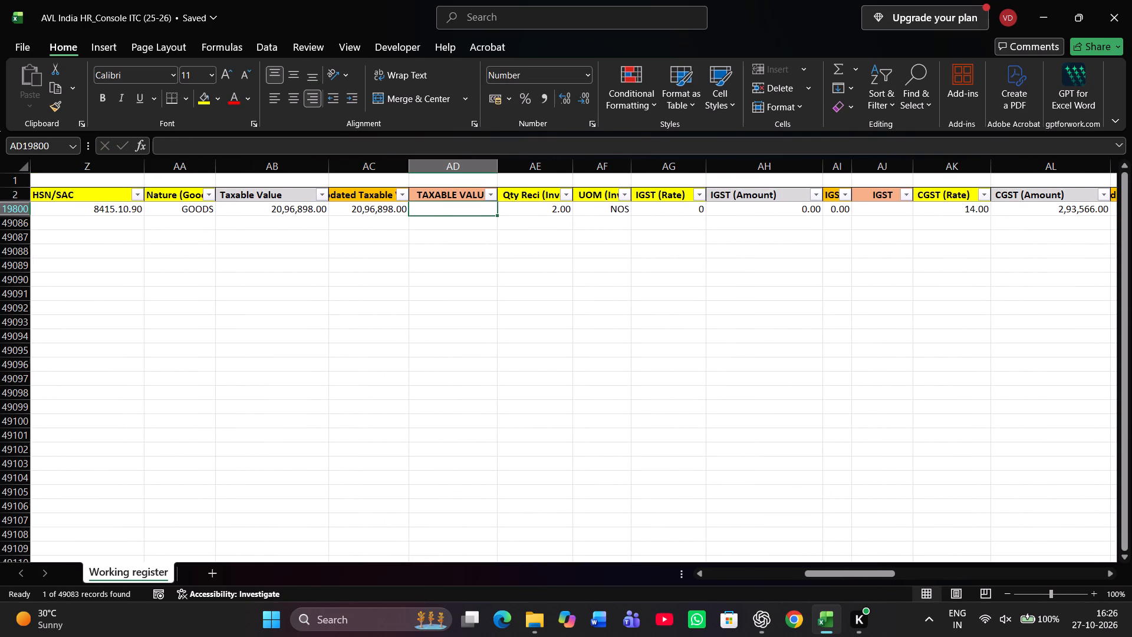
text(OK)
key(Return)
Enter 0 in the IGST check column of the invoice row.
scroll(441, 211, left, 1)
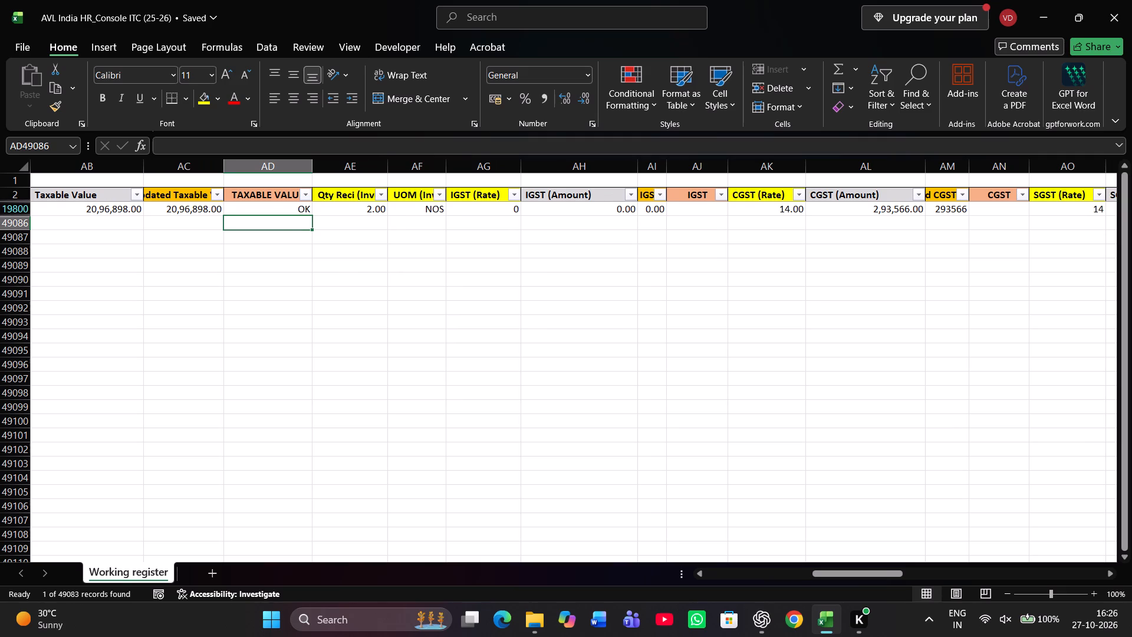
scroll(351, 208, left, 2)
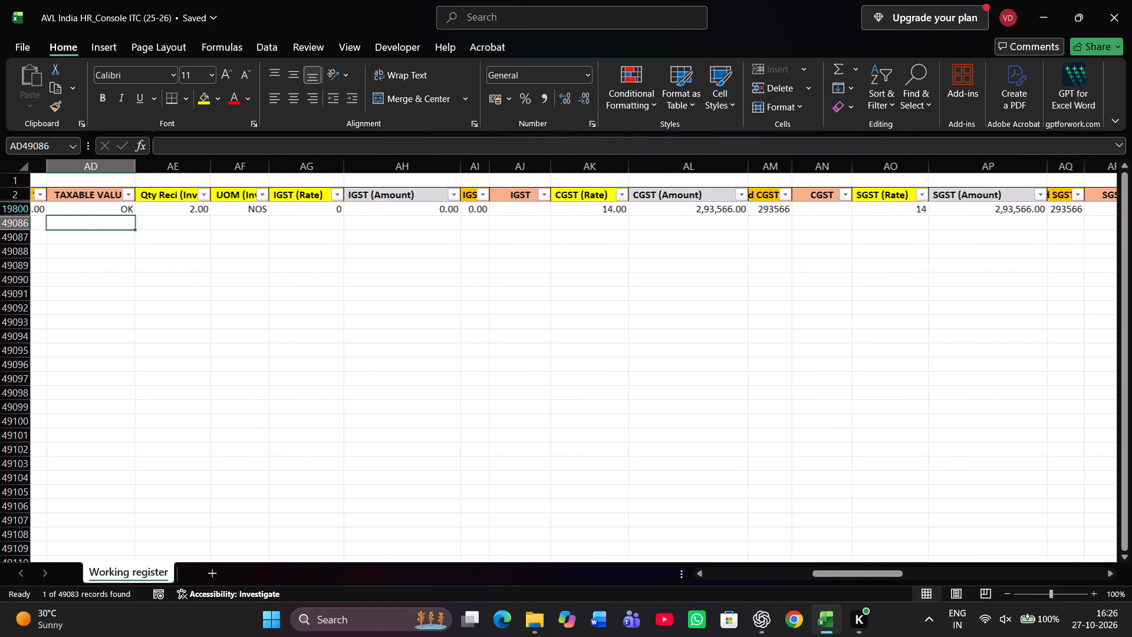
scroll(351, 208, left, 1)
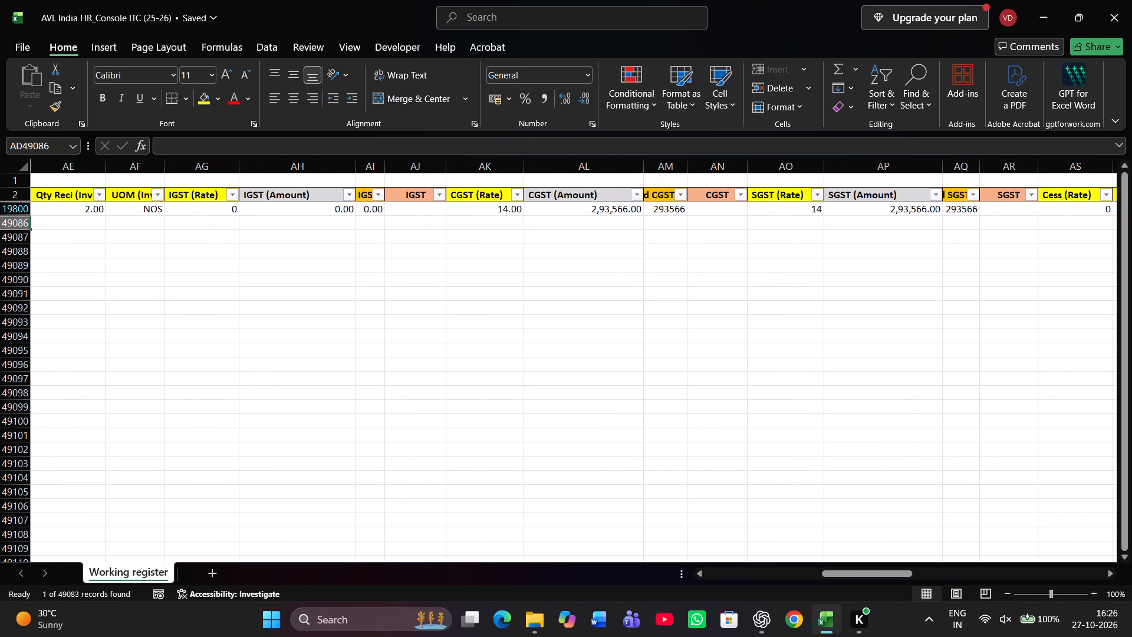
click(418, 210)
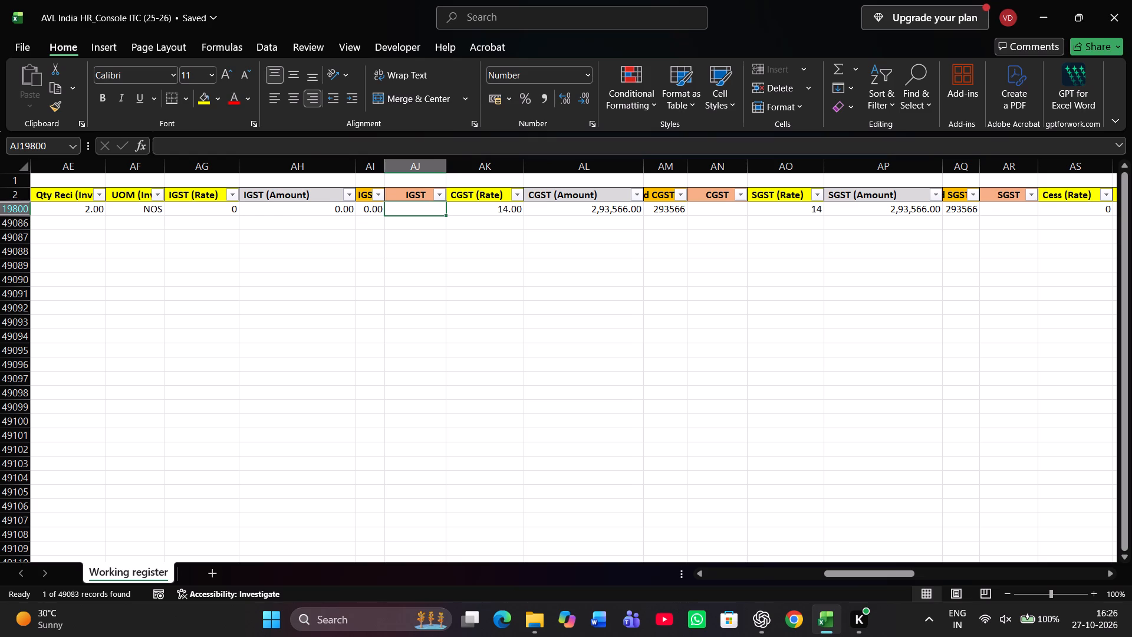
click(423, 194)
click(420, 210)
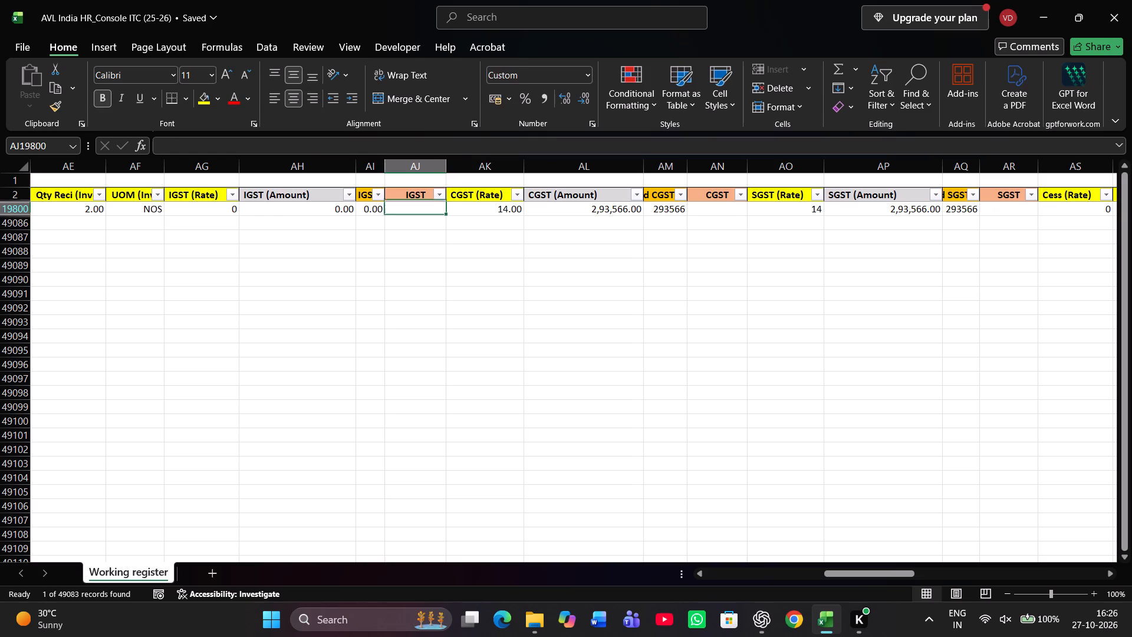
key(0)
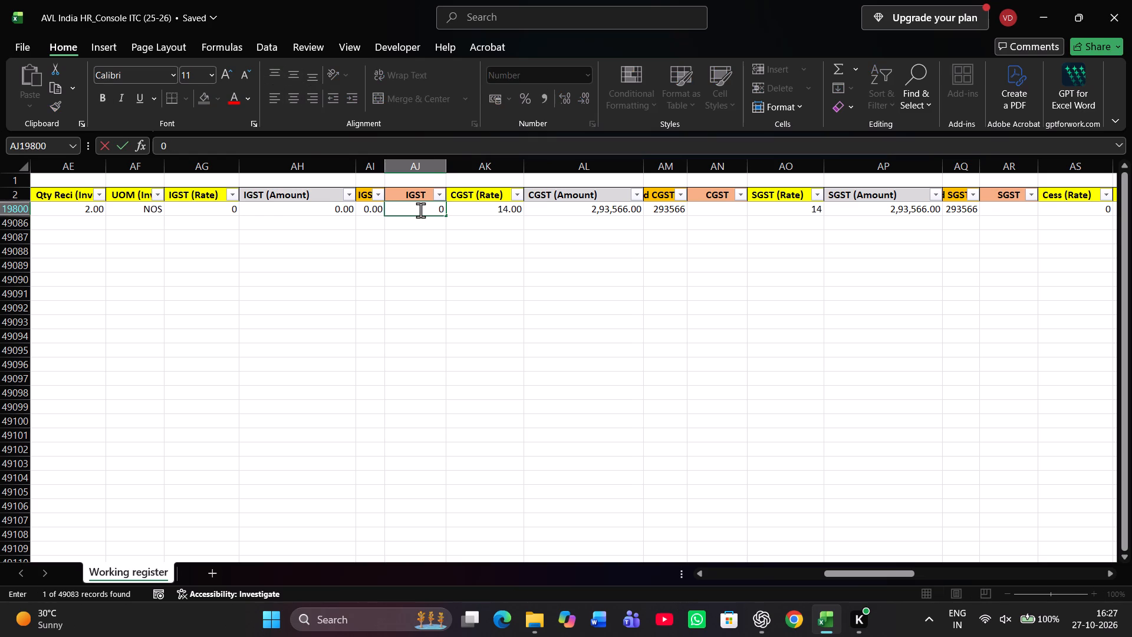
key(Return)
Enter OK in the CGST check column of the invoice row.
scroll(420, 210, left, 1)
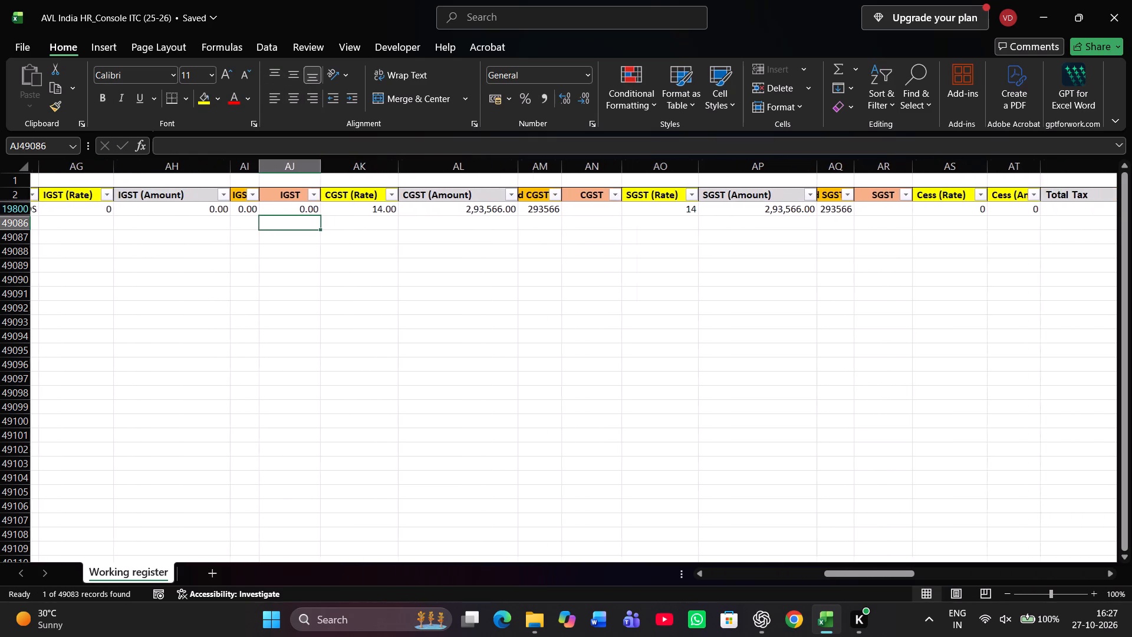
scroll(420, 210, left, 1)
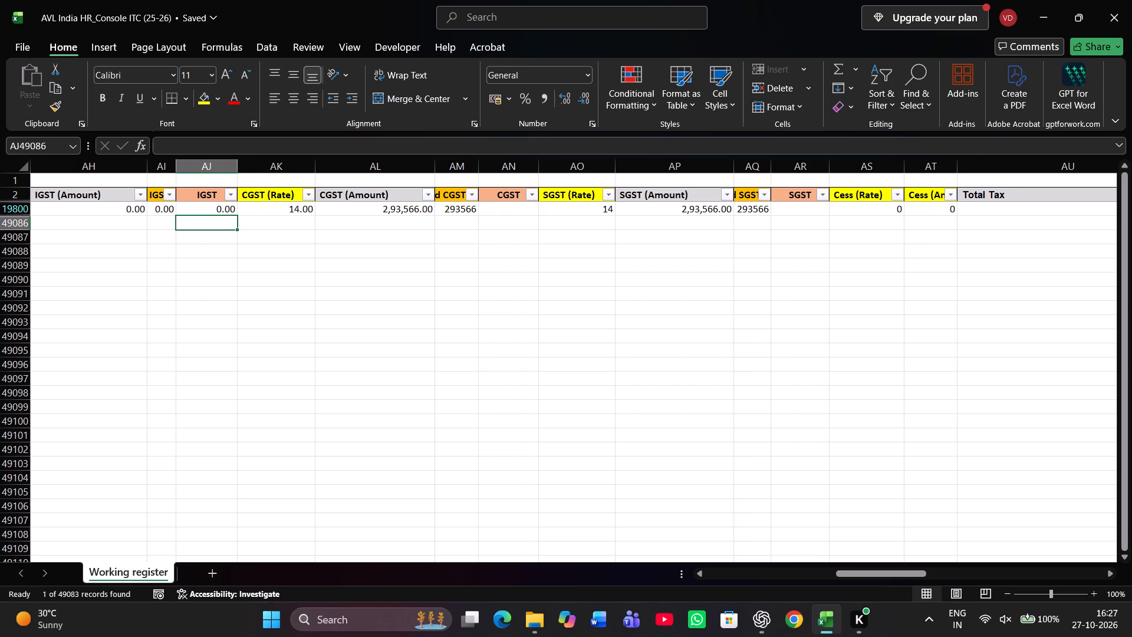
click(504, 205)
text(OK)
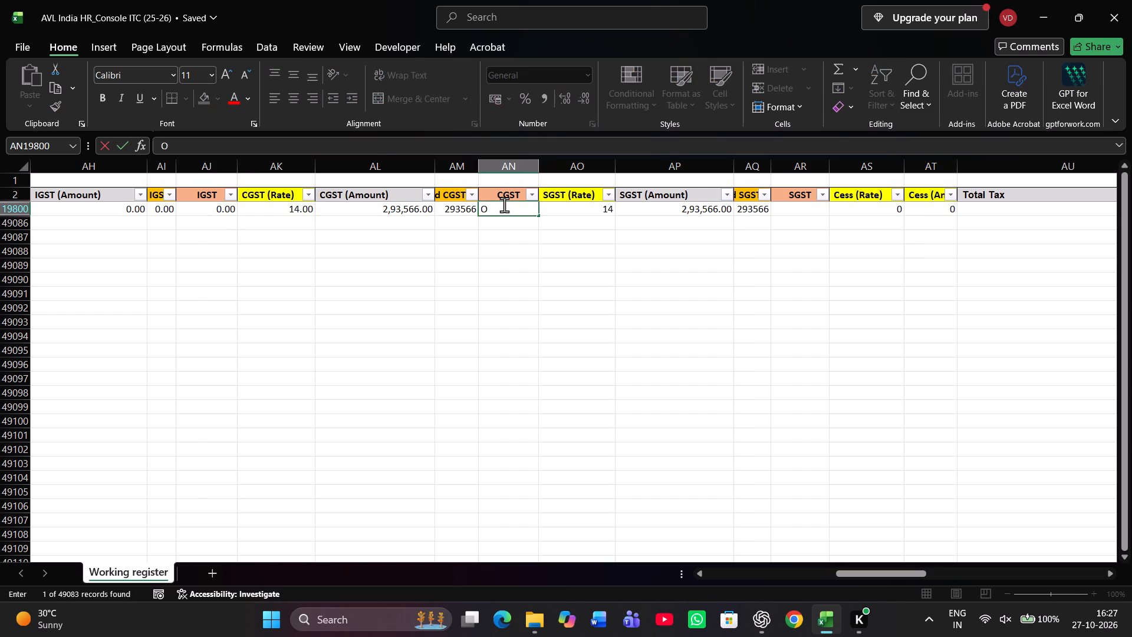
key(Return)
Enter OK in the SGST check column of the invoice row.
scroll(504, 205, left, 1)
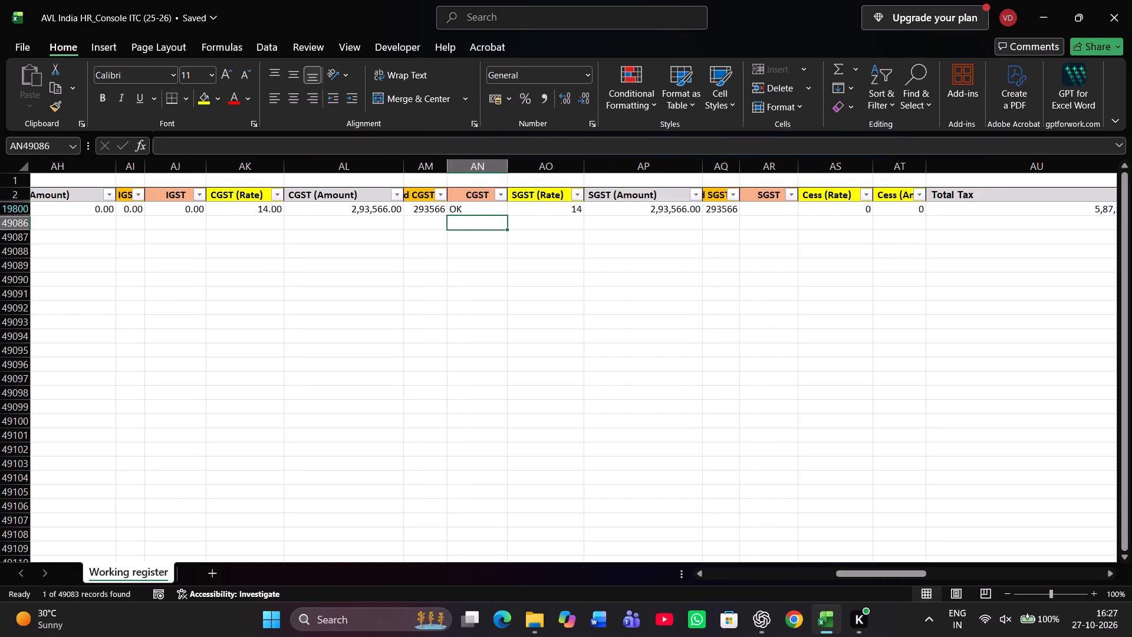
scroll(504, 205, left, 1)
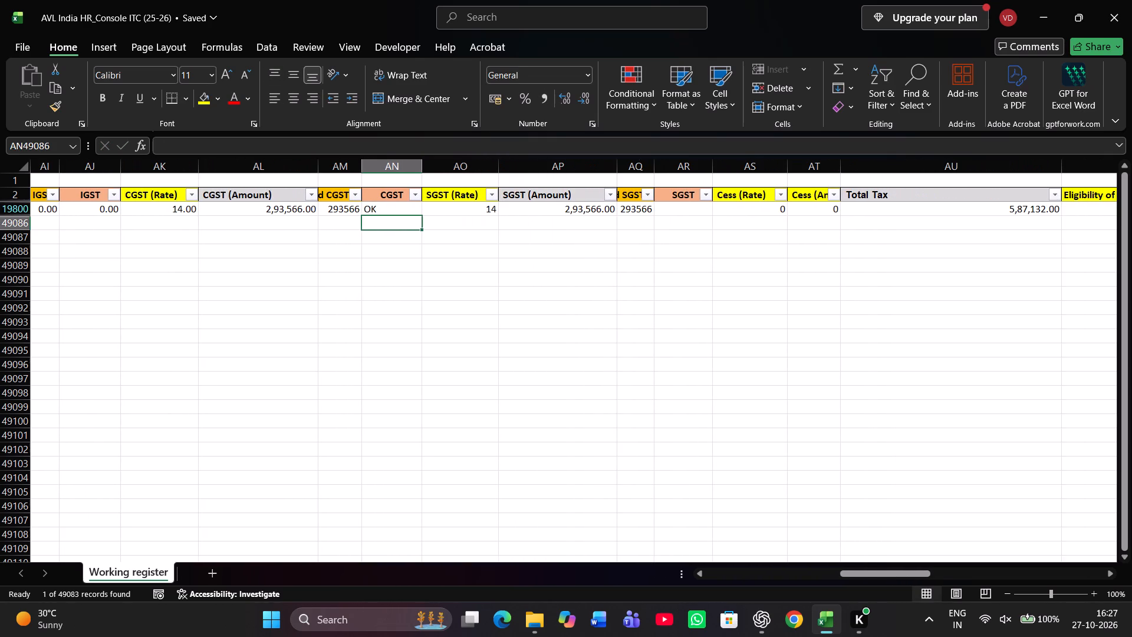
scroll(607, 220, left, 1)
click(581, 201)
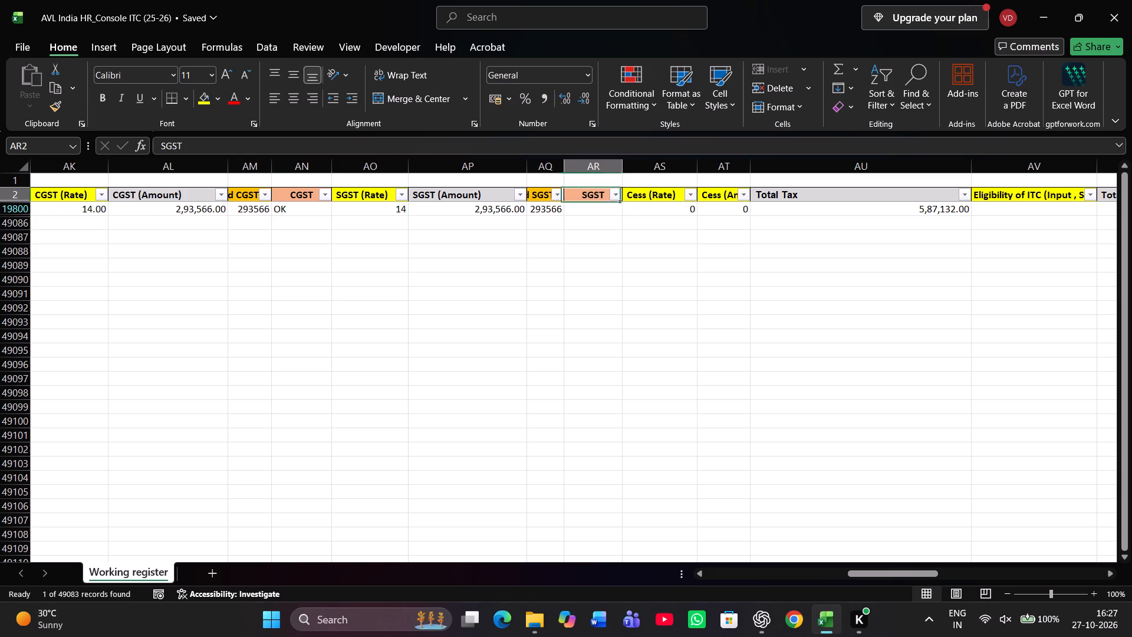
click(590, 214)
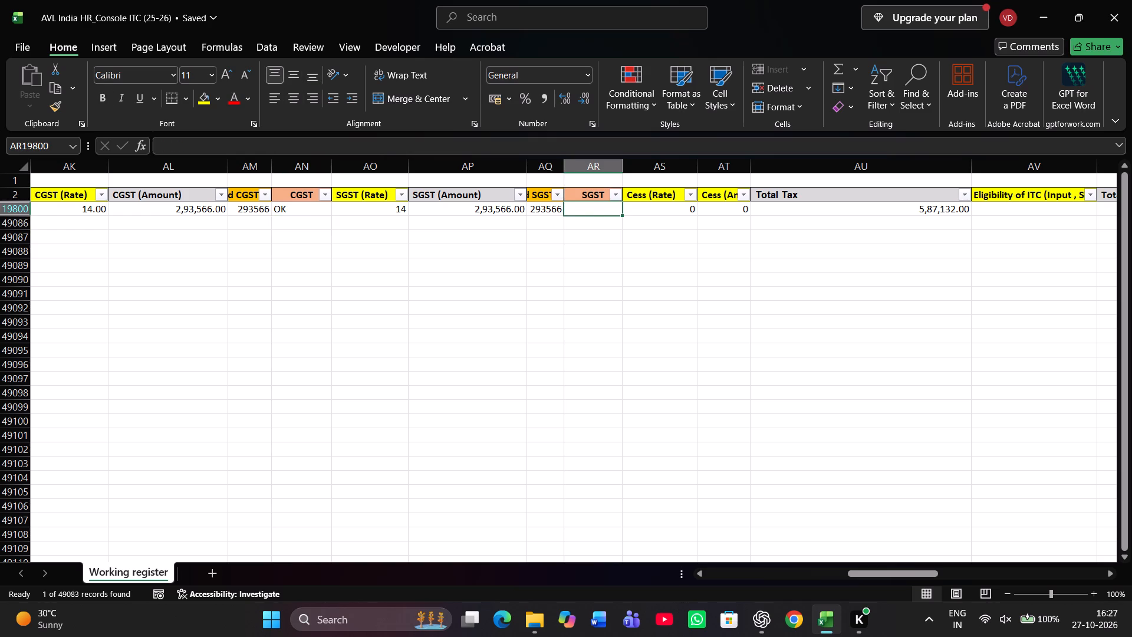
text(OK)
key(Return)
Fill in the invoice row's Eligibility of ITC column with INPUT/CAPITAL GOOD.
scroll(590, 214, left, 2)
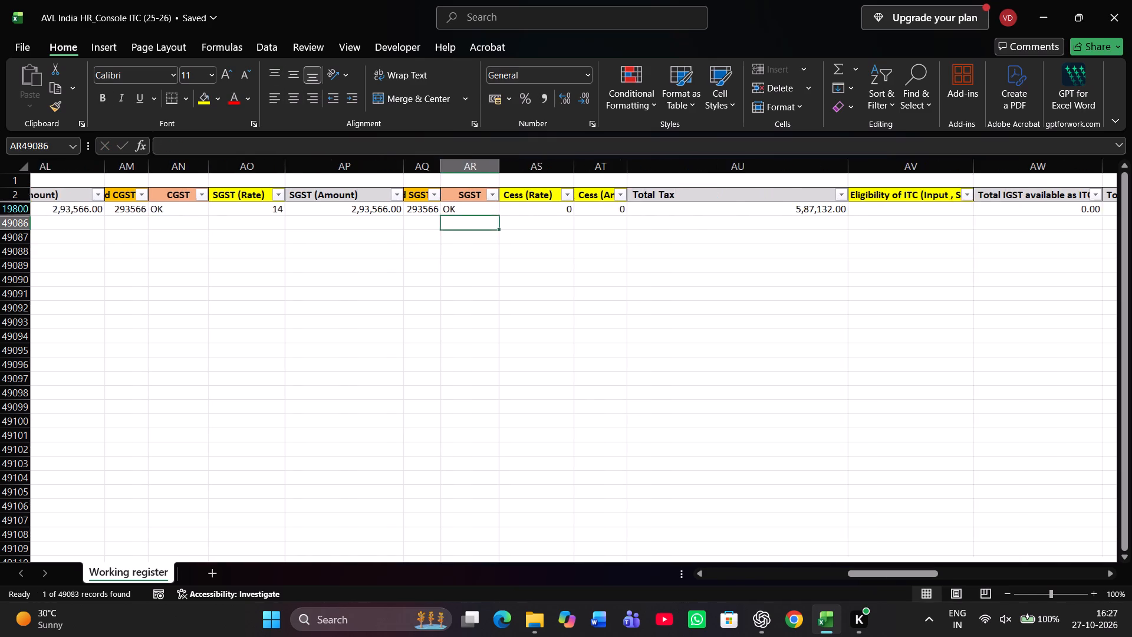
scroll(590, 214, left, 1)
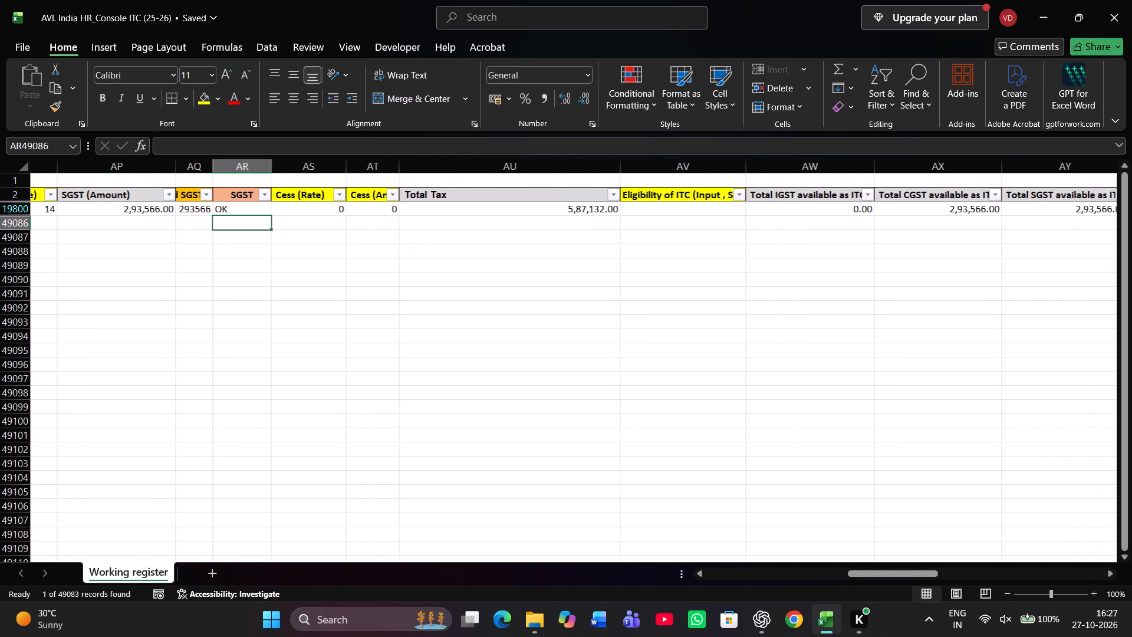
scroll(590, 214, left, 1)
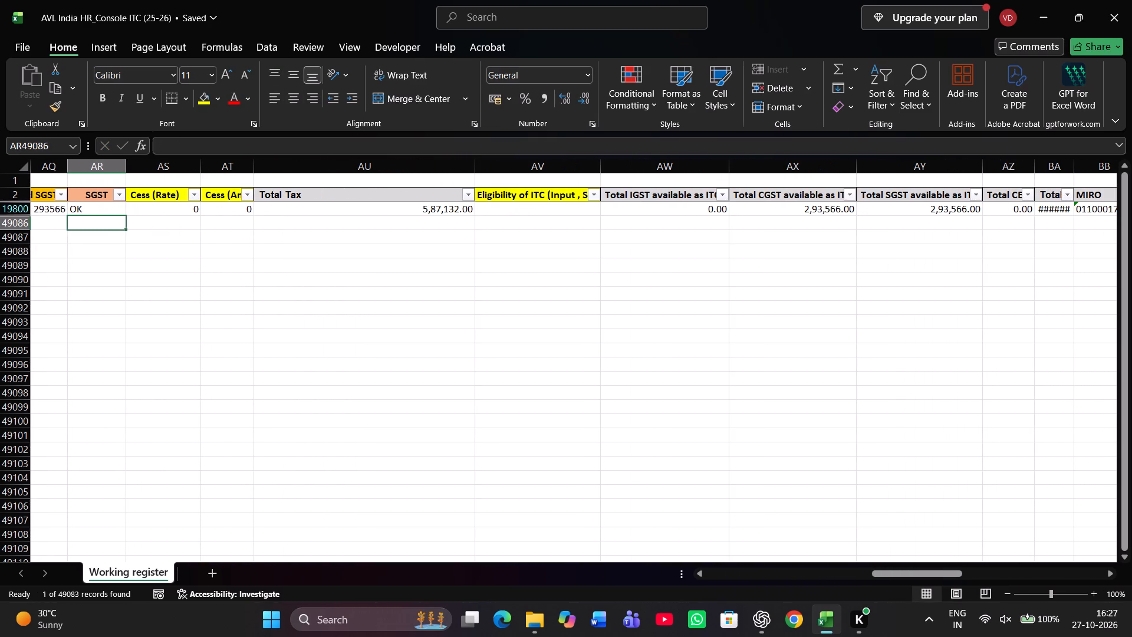
click(578, 209)
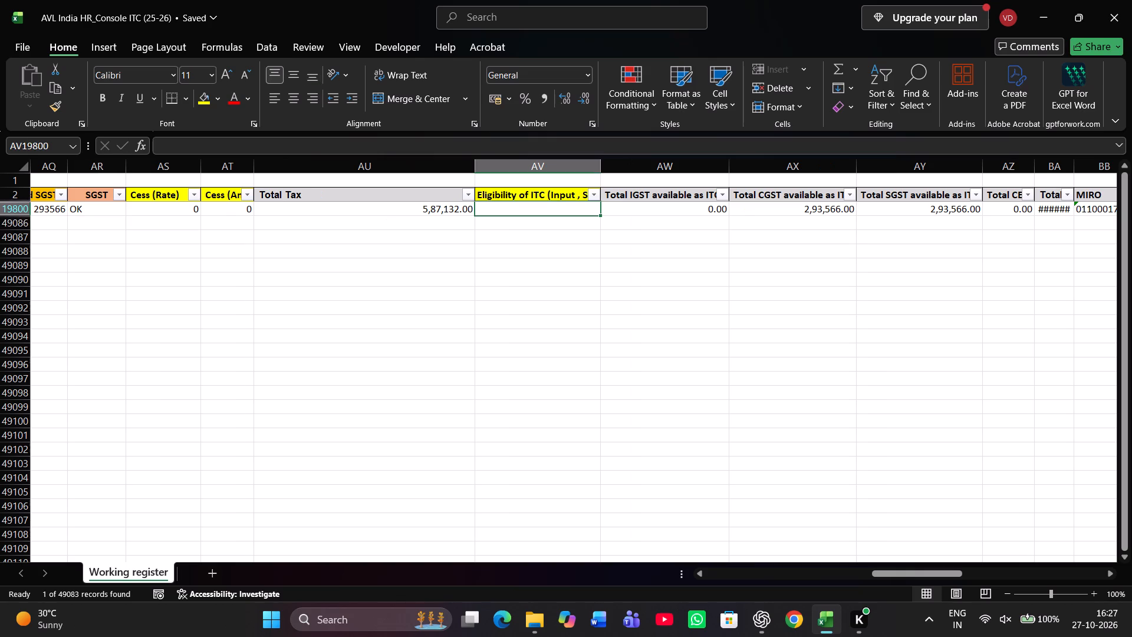
click(558, 191)
click(542, 209)
text(in)
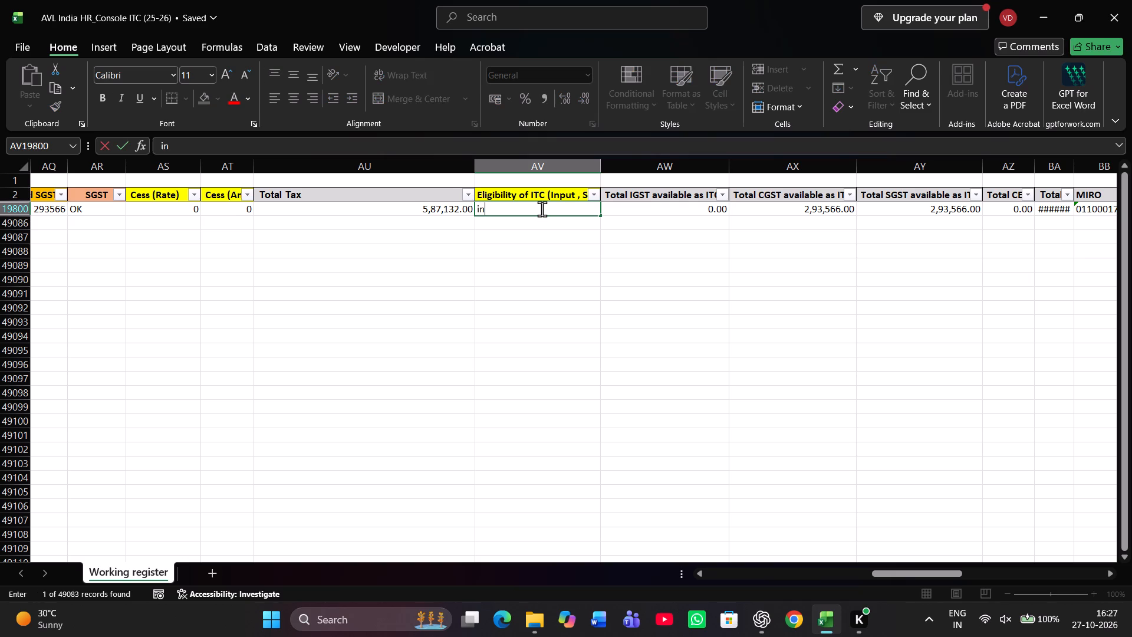
key(BackSpace)
key(BackSpace)
text(INPUT)
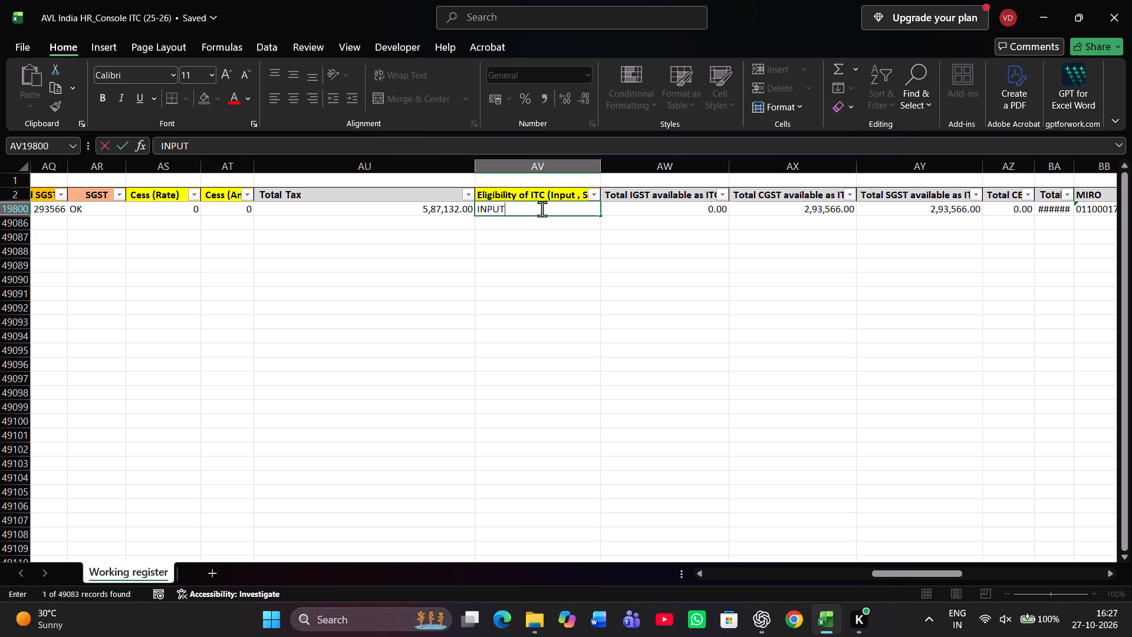
key(slash)
text(CAPITAL GOOD)
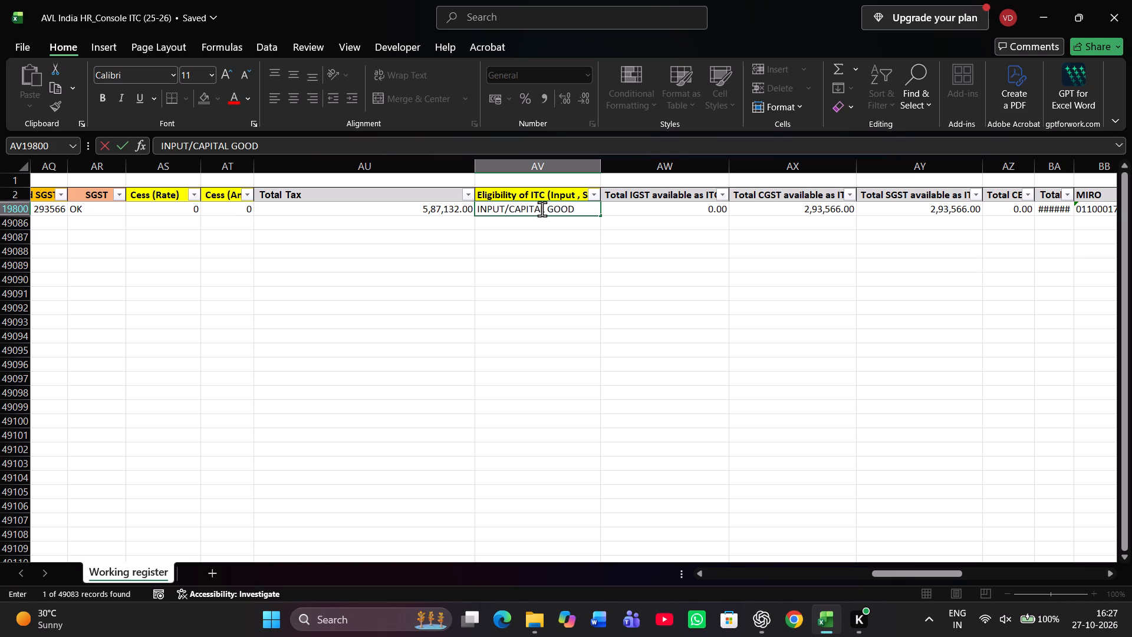
key(Return)
Enter OK in the DESCRIPTION OF GOODS check column of the invoice row.
scroll(542, 209, left, 2)
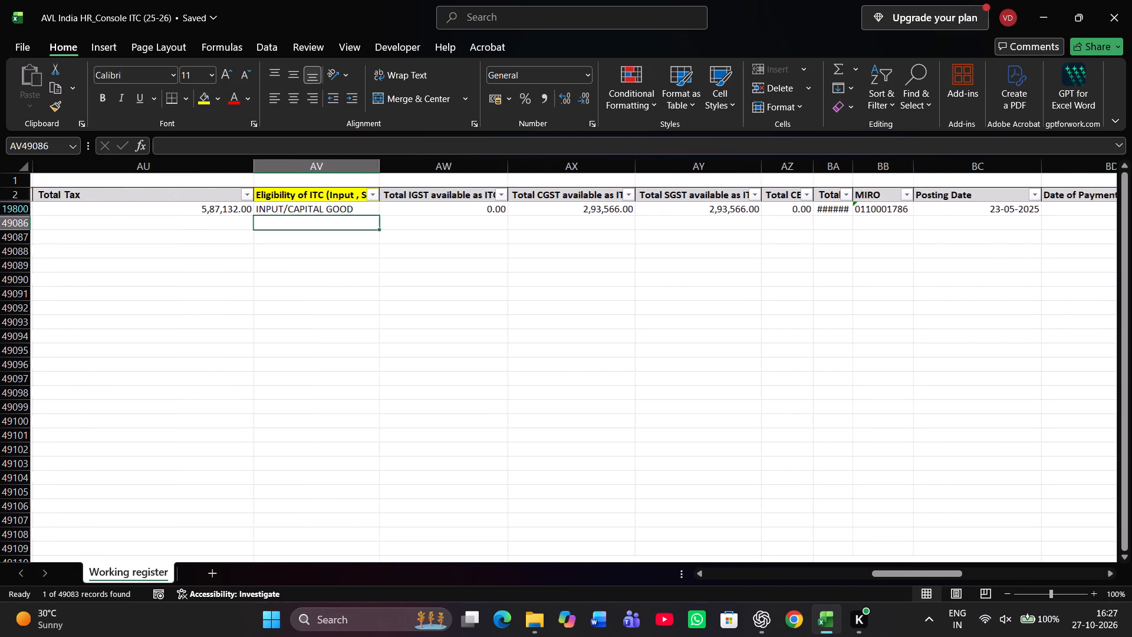
scroll(675, 258, left, 1)
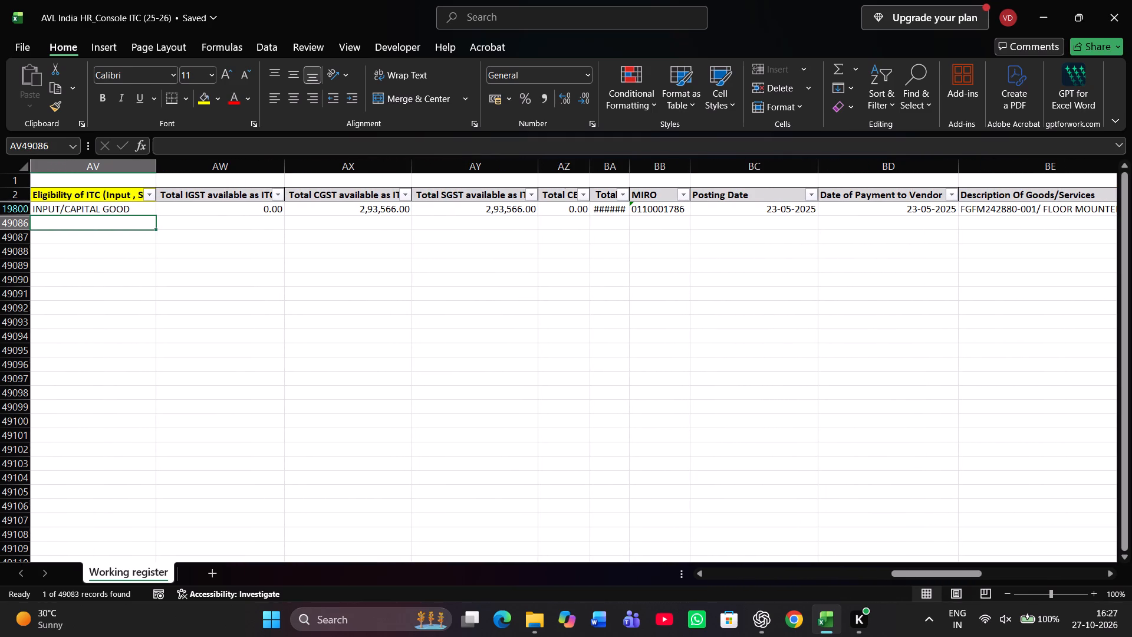
click(606, 193)
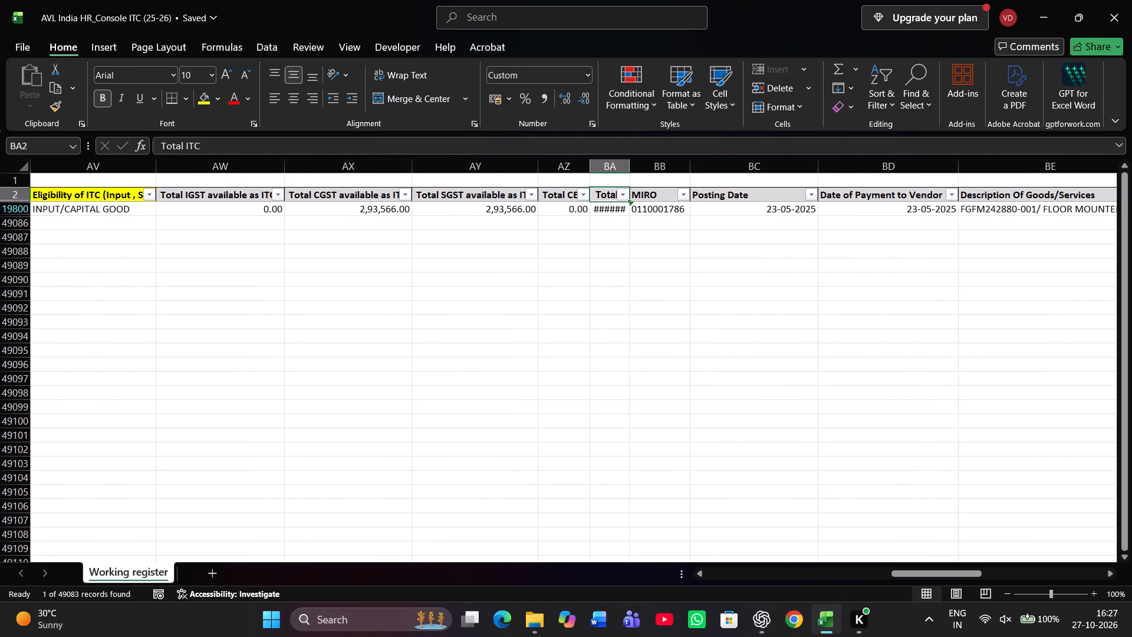
scroll(643, 216, left, 4)
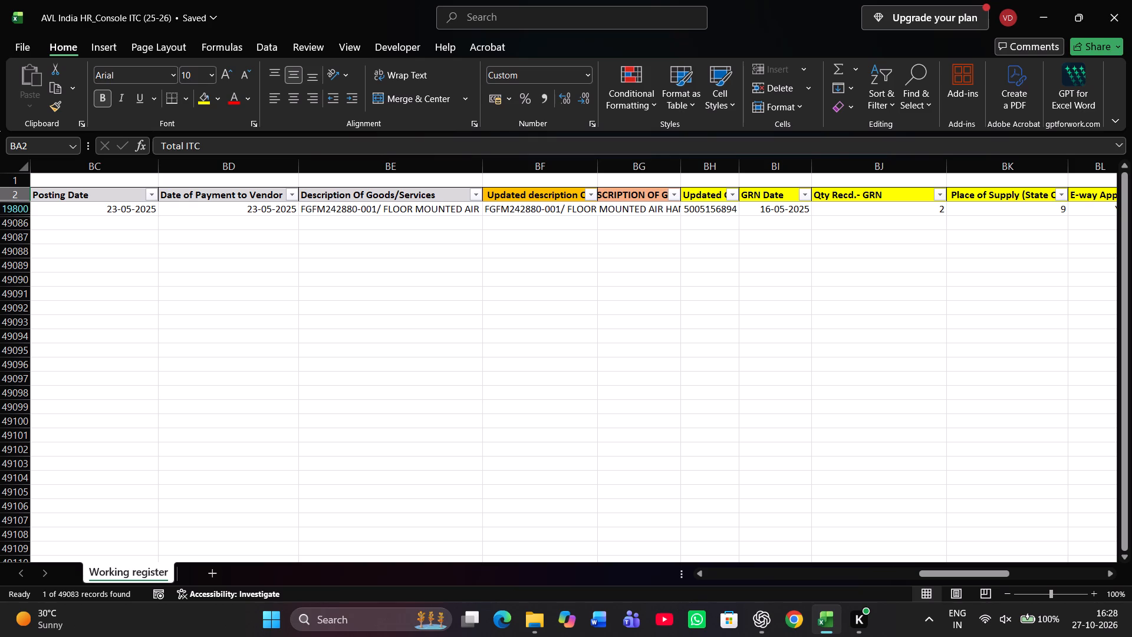
scroll(597, 299, left, 1)
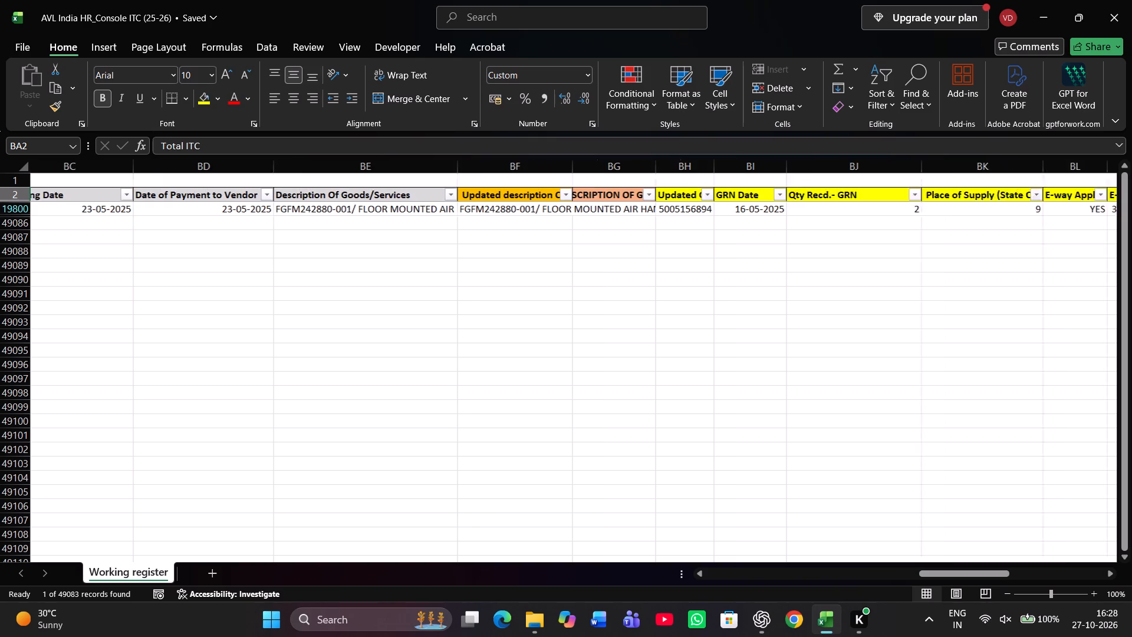
scroll(597, 299, left, 1)
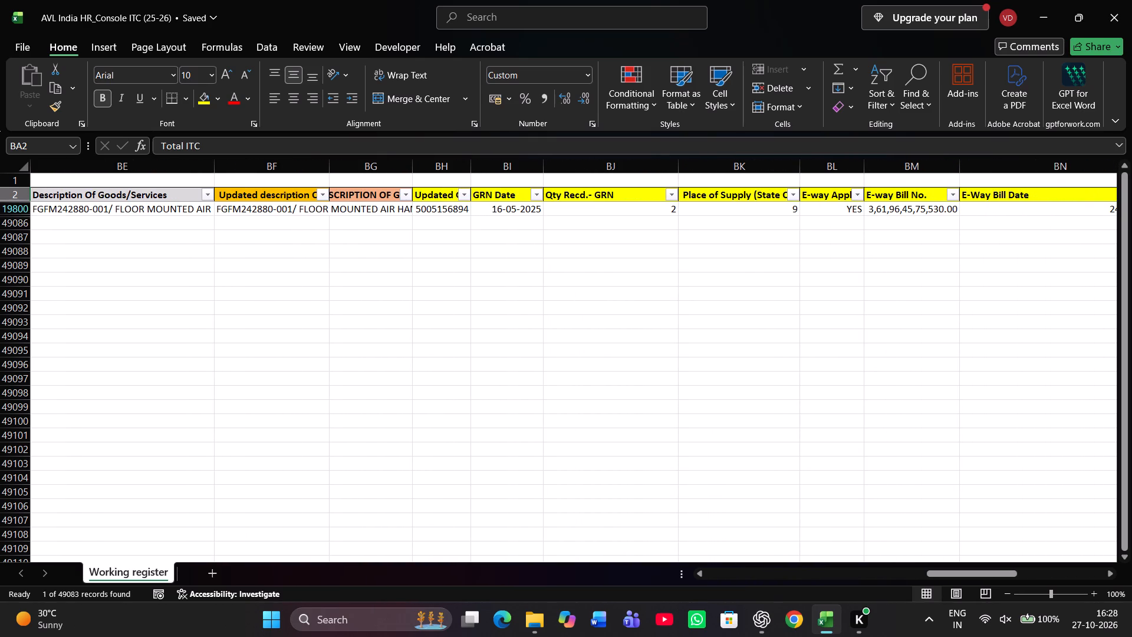
click(450, 199)
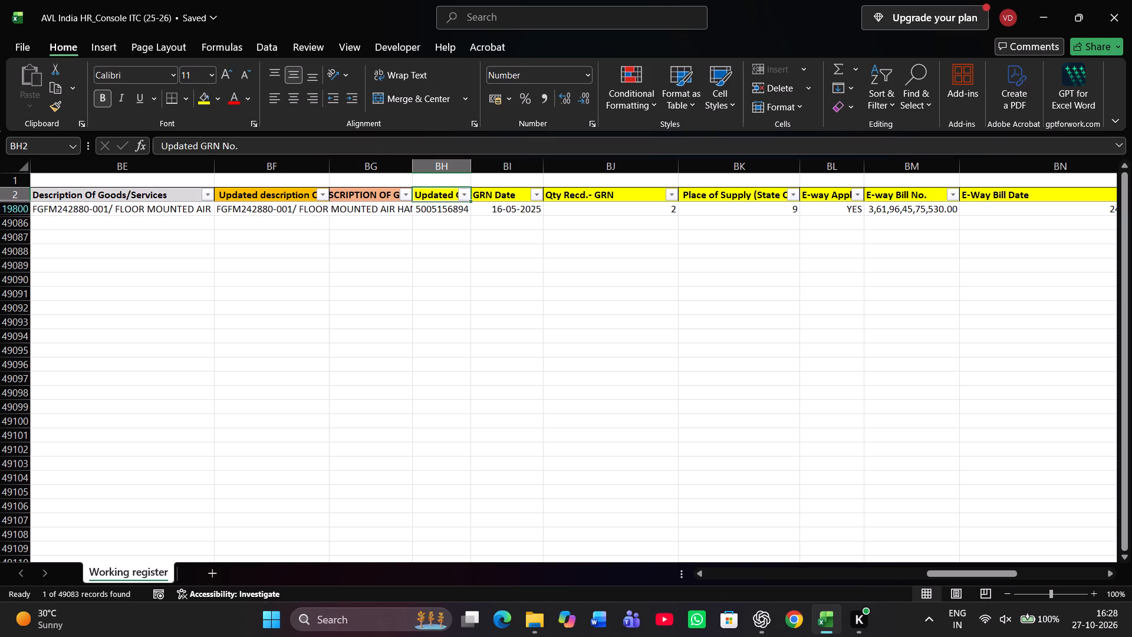
click(377, 193)
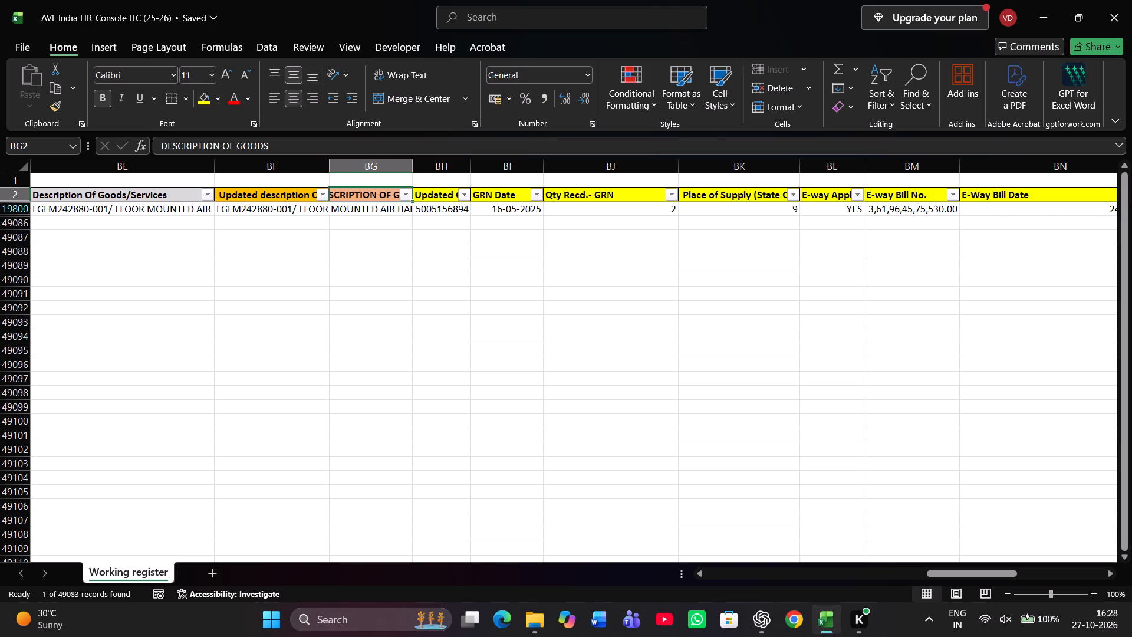
click(376, 208)
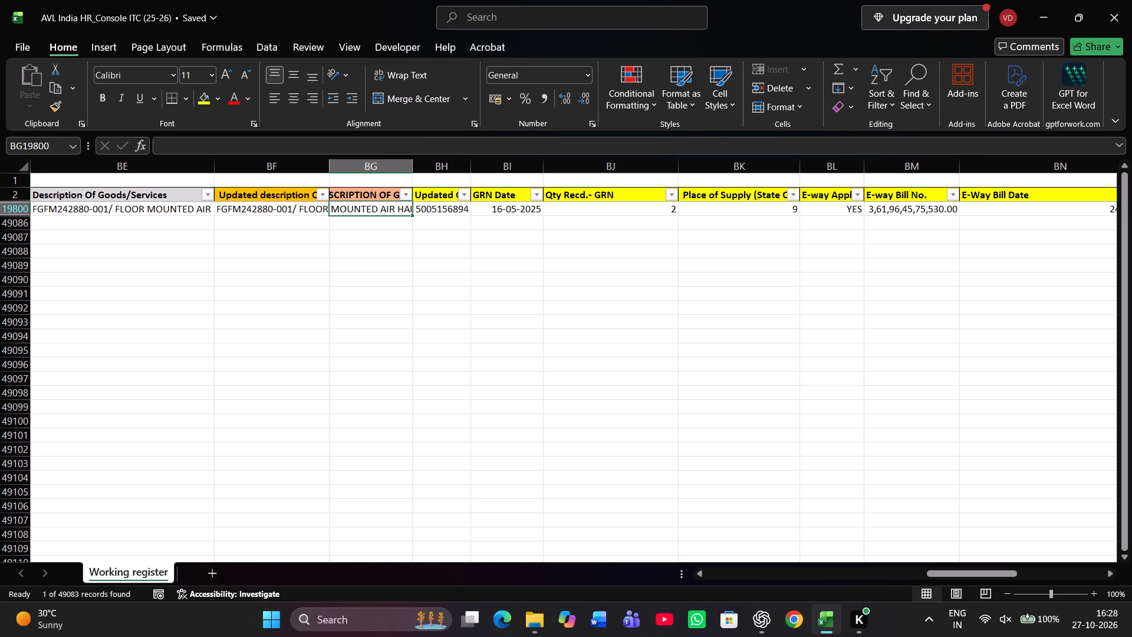
text(OK)
key(Return)
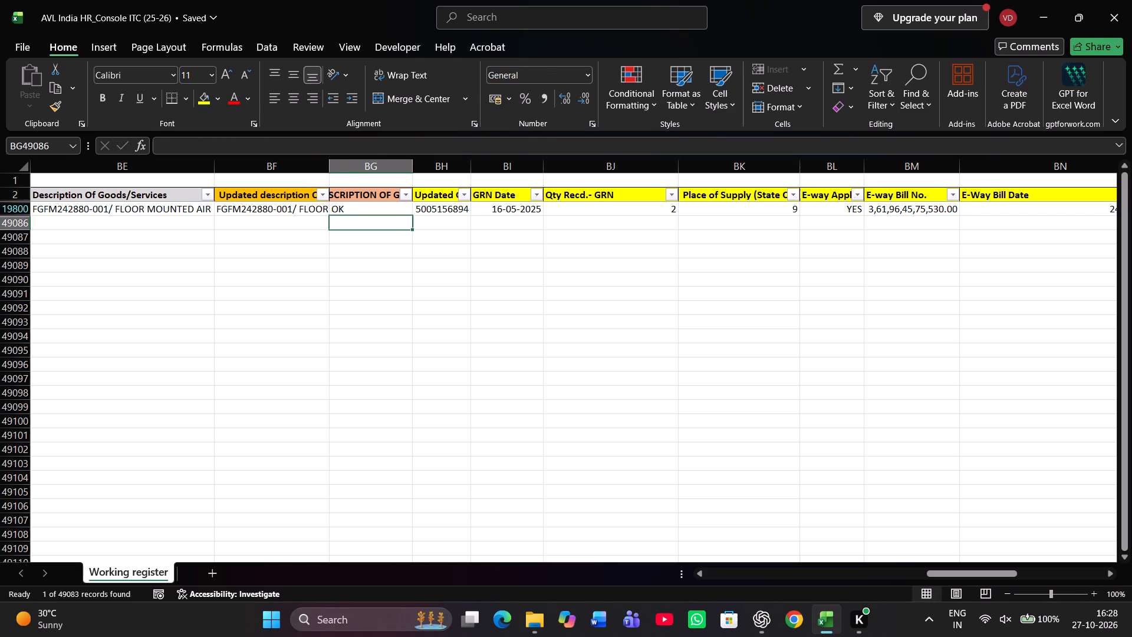
Change the number format of the invoice row's E-way Bill No. cell to General.
scroll(376, 208, left, 2)
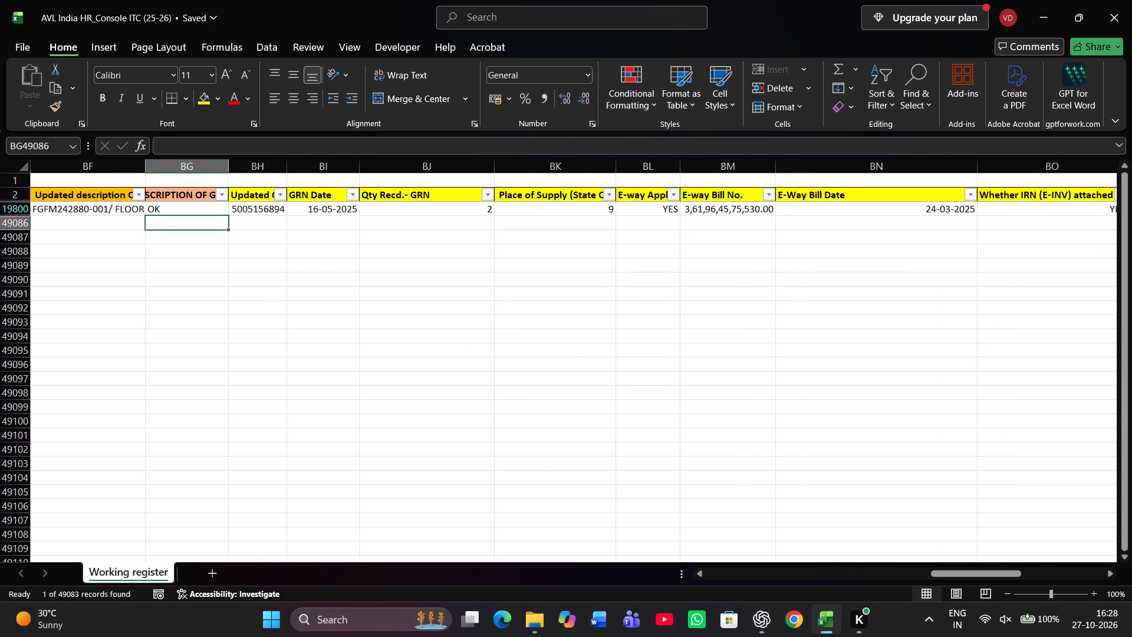
scroll(376, 208, left, 1)
scroll(476, 231, left, 1)
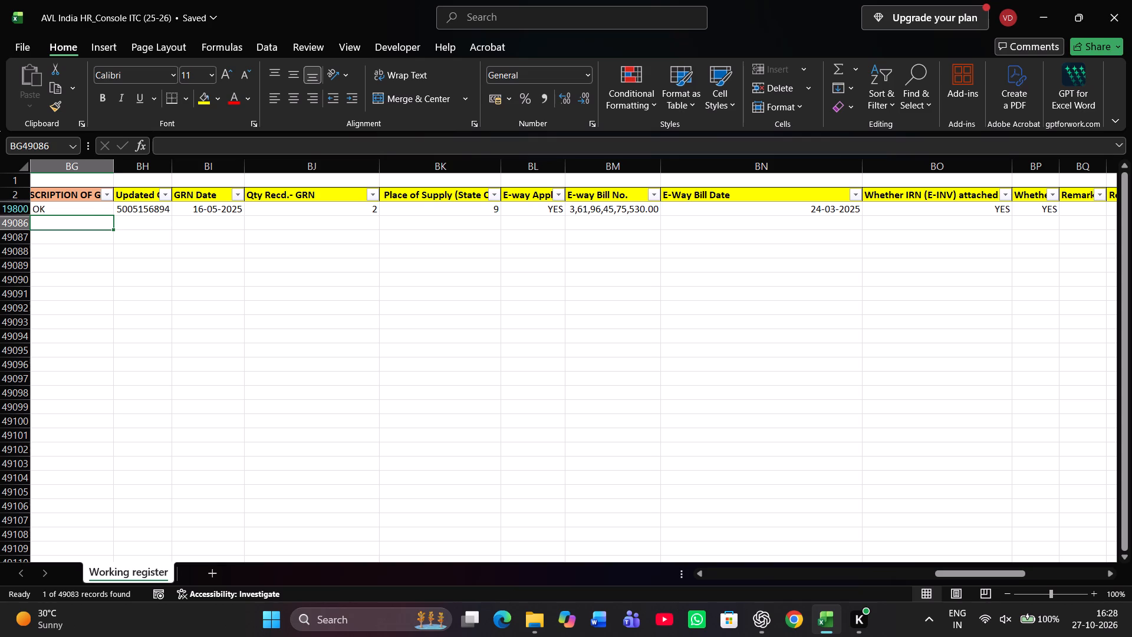
key(Right)
key(Right)
key(Right)
key(Right)
key(Right)
key(Right)
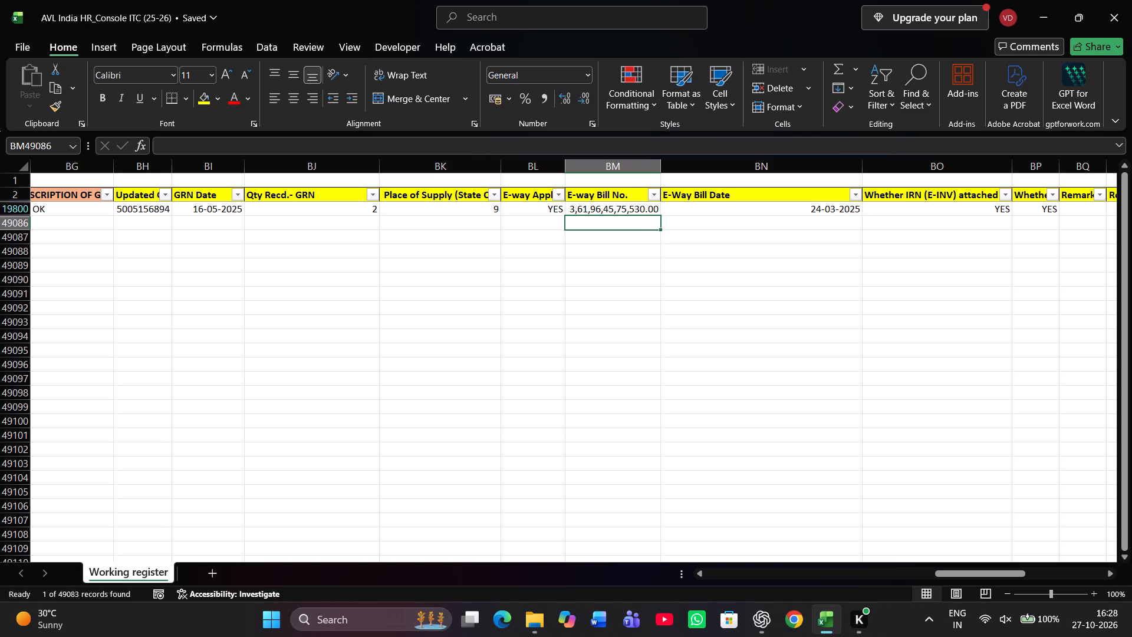
click(640, 205)
right_click(640, 205)
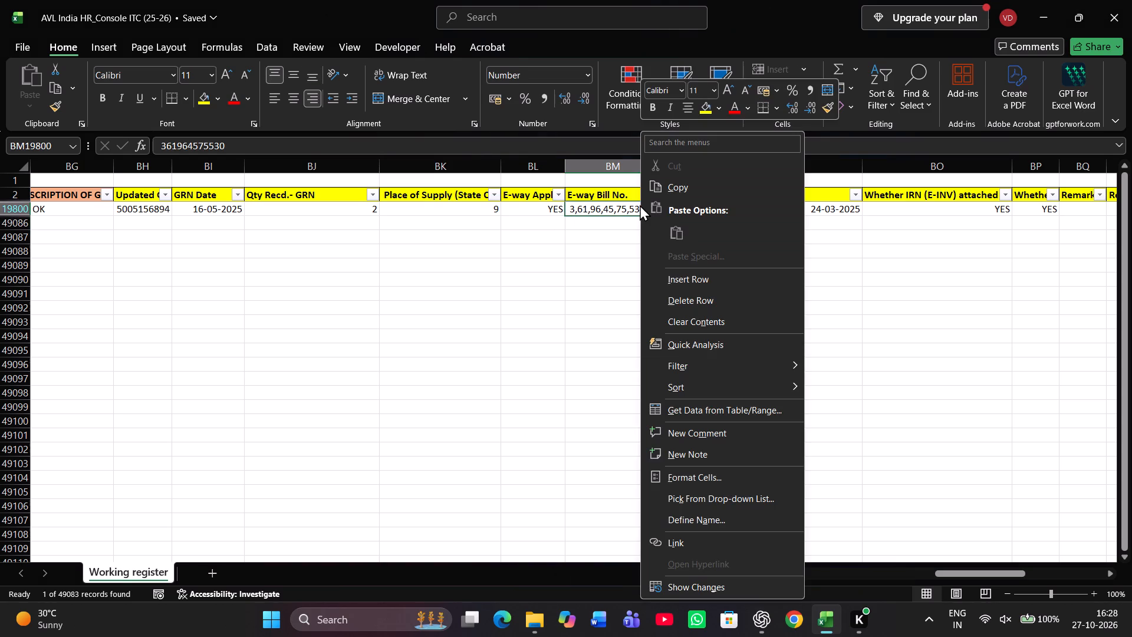
click(703, 477)
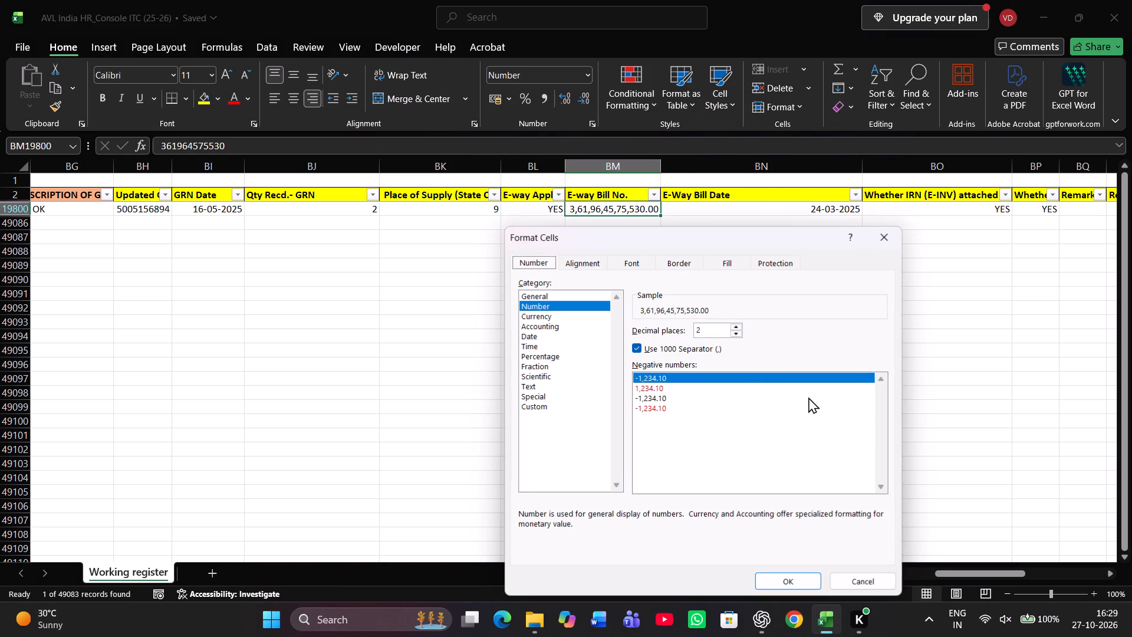
click(634, 346)
click(557, 291)
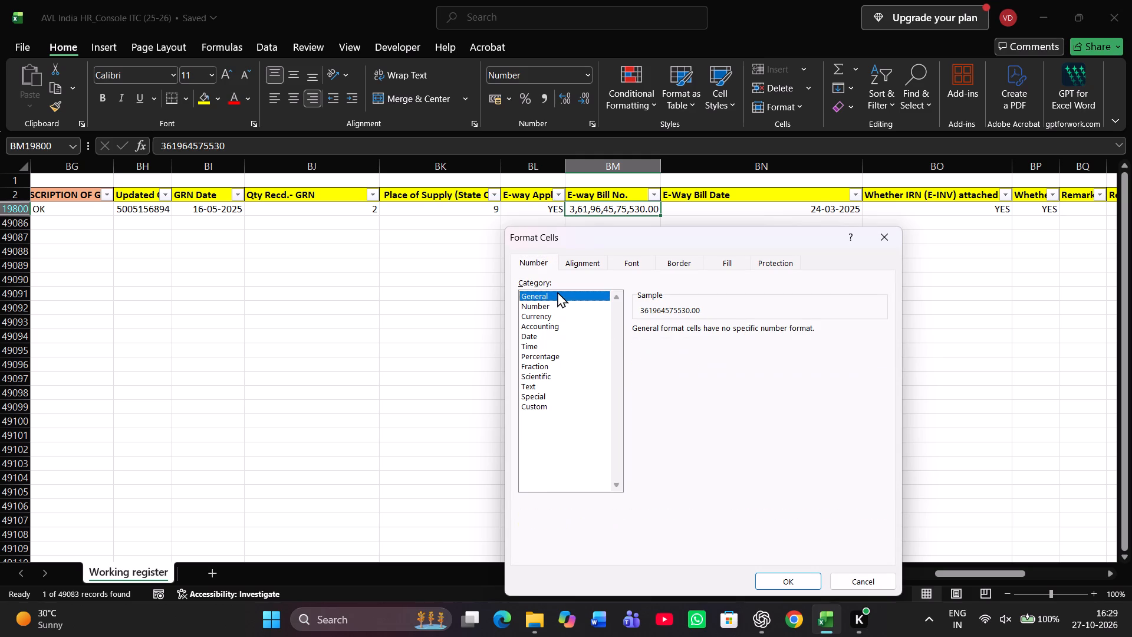
click(796, 580)
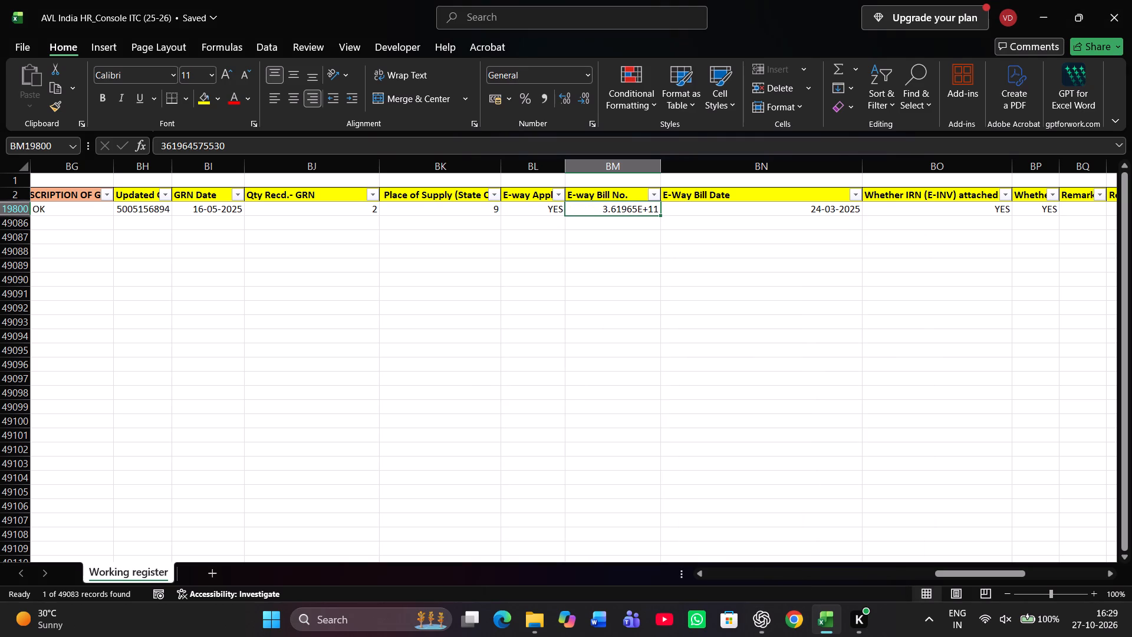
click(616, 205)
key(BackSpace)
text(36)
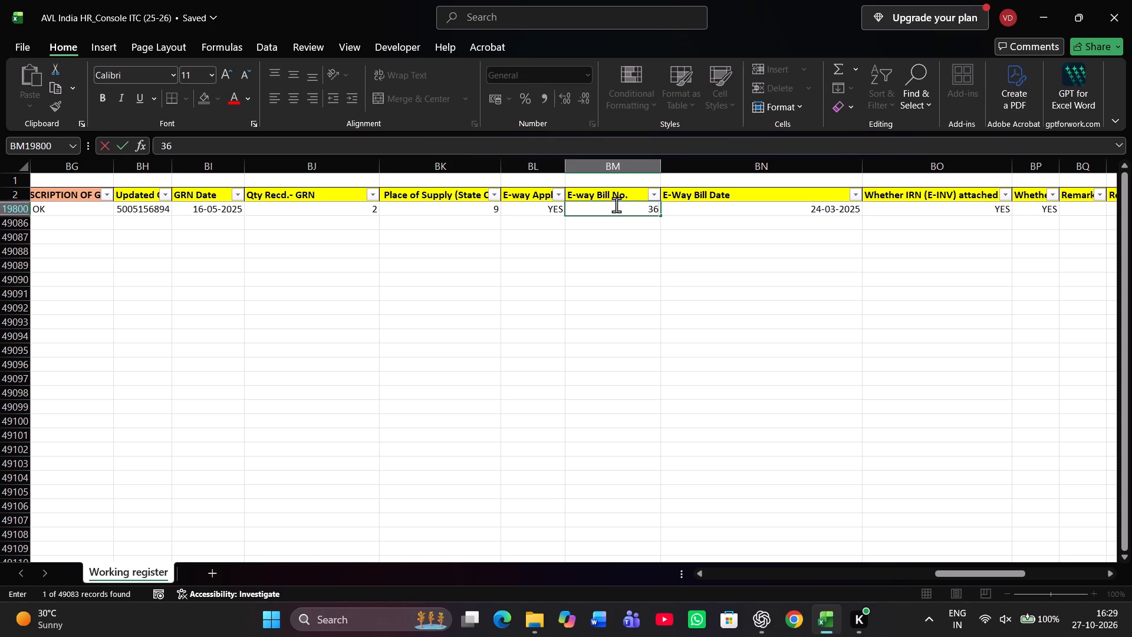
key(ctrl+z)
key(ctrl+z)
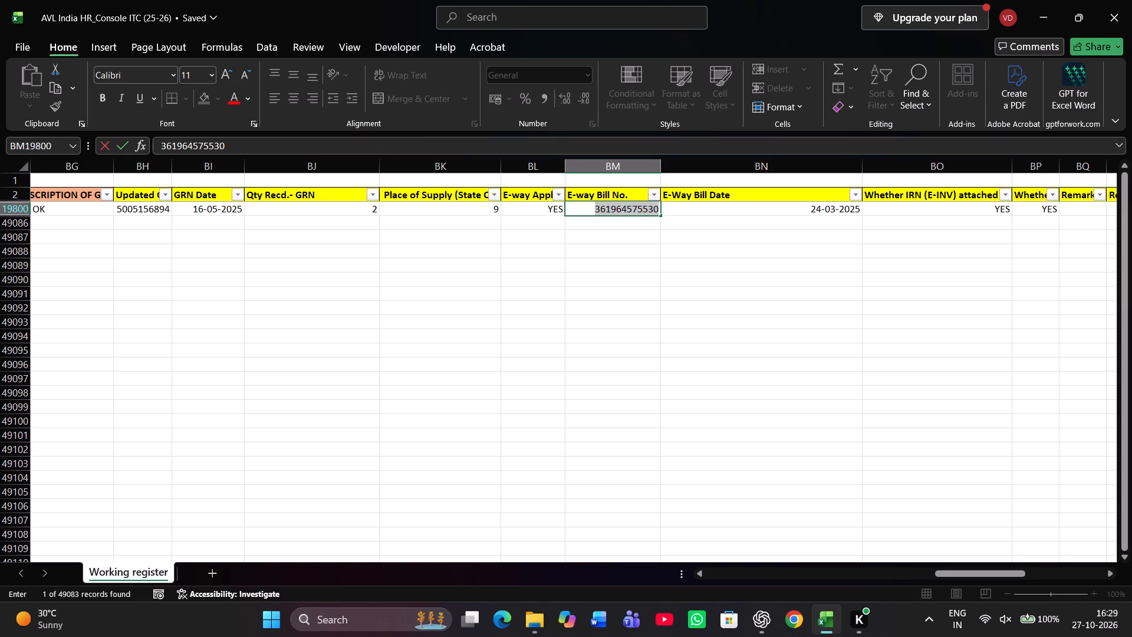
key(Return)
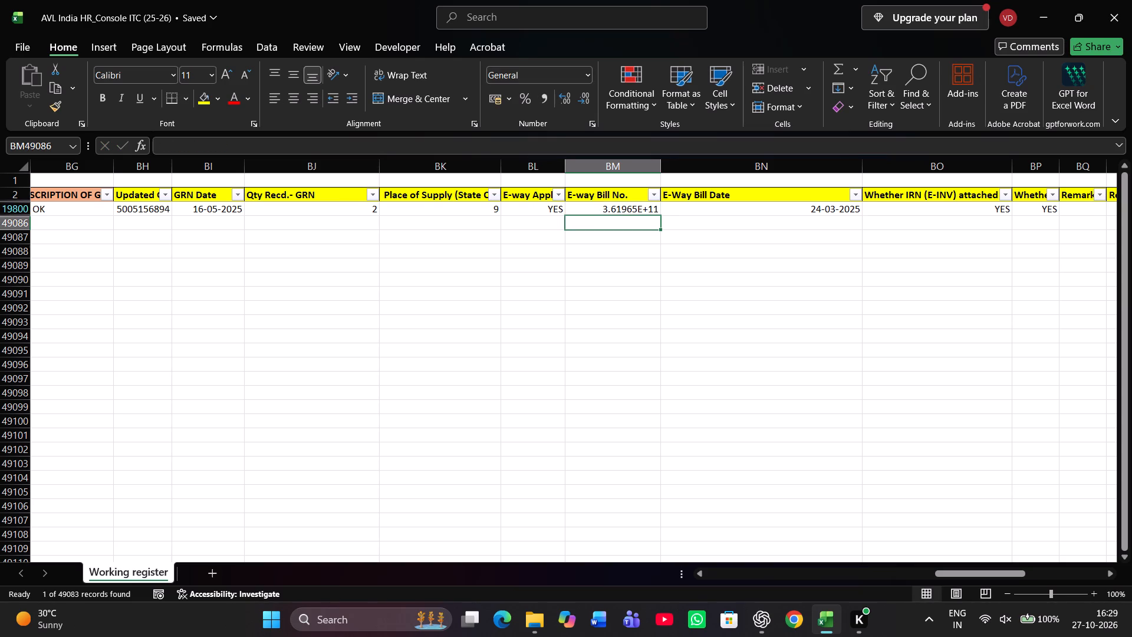
Review the invoice row's remaining columns from E-way Bill No. through the Remarks columns.
scroll(797, 228, left, 1)
key(Up)
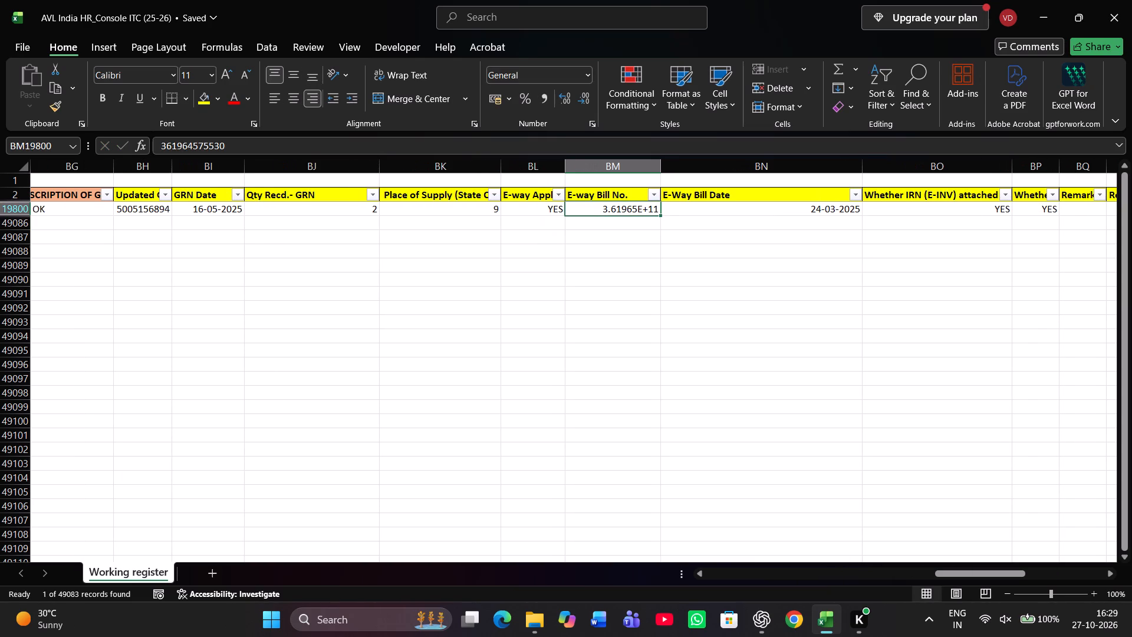
scroll(797, 228, left, 3)
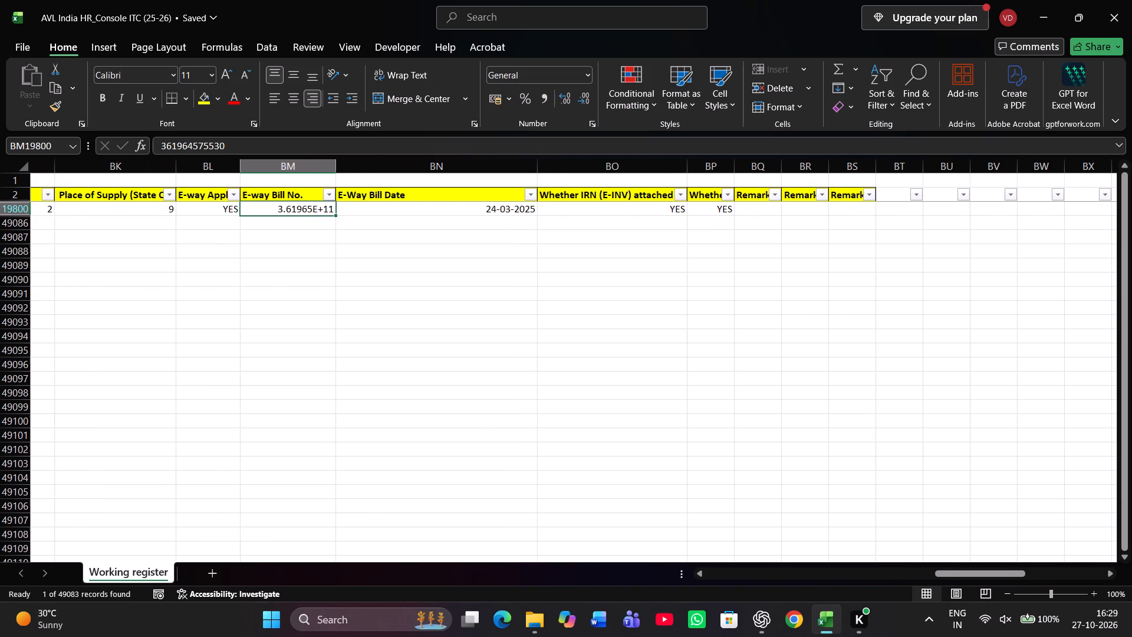
scroll(797, 228, right, 1)
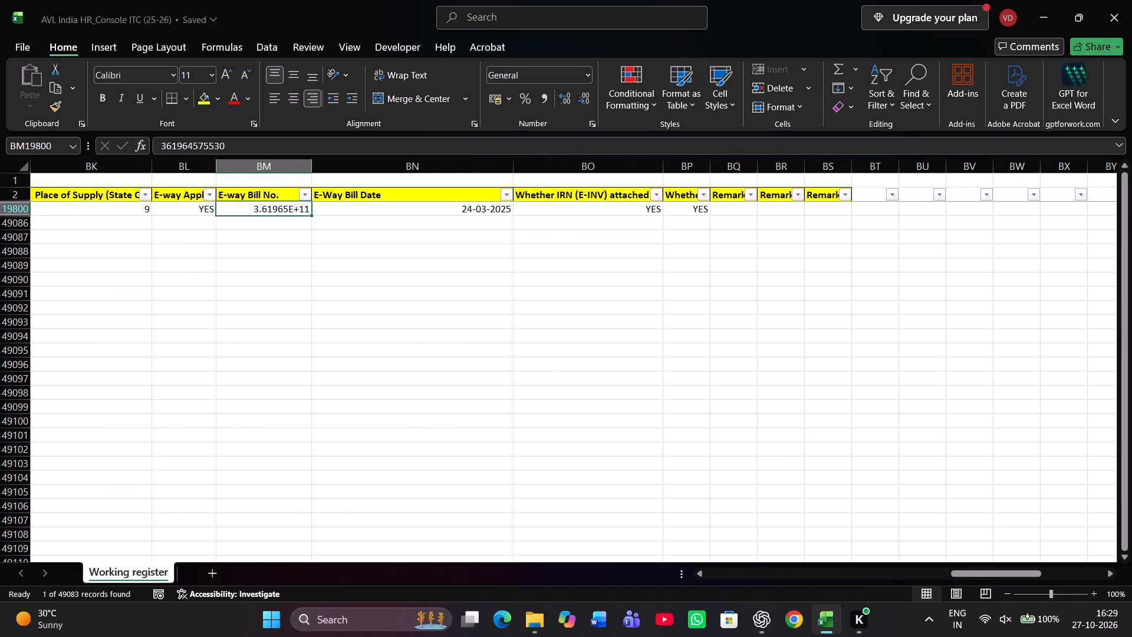
scroll(797, 228, left, 1)
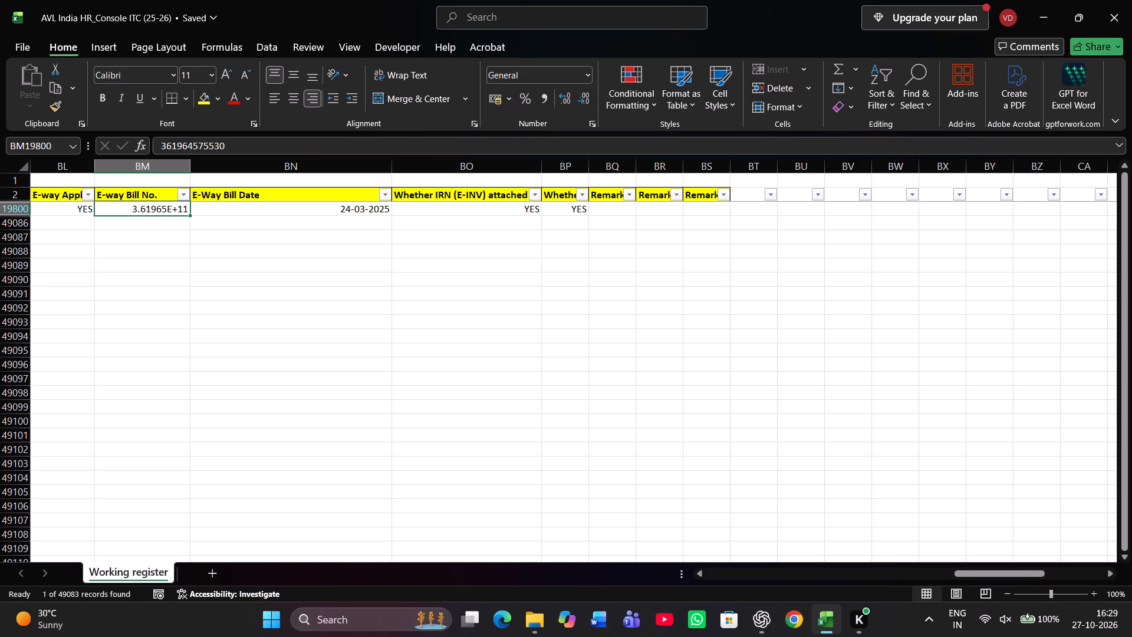
scroll(486, 235, left, 1)
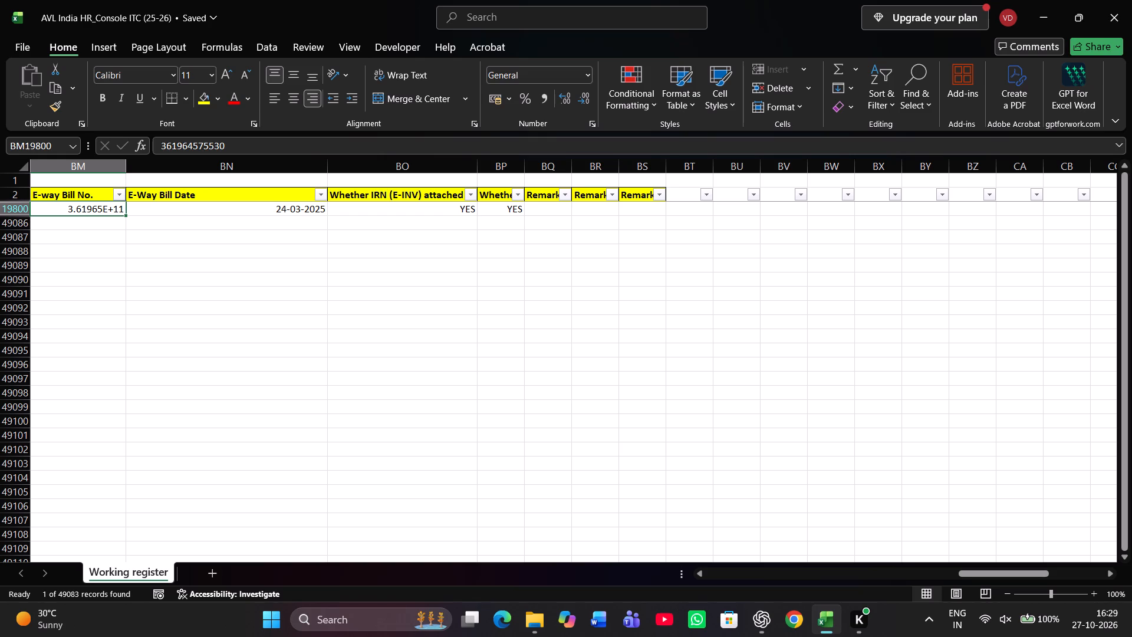
scroll(433, 235, left, 1)
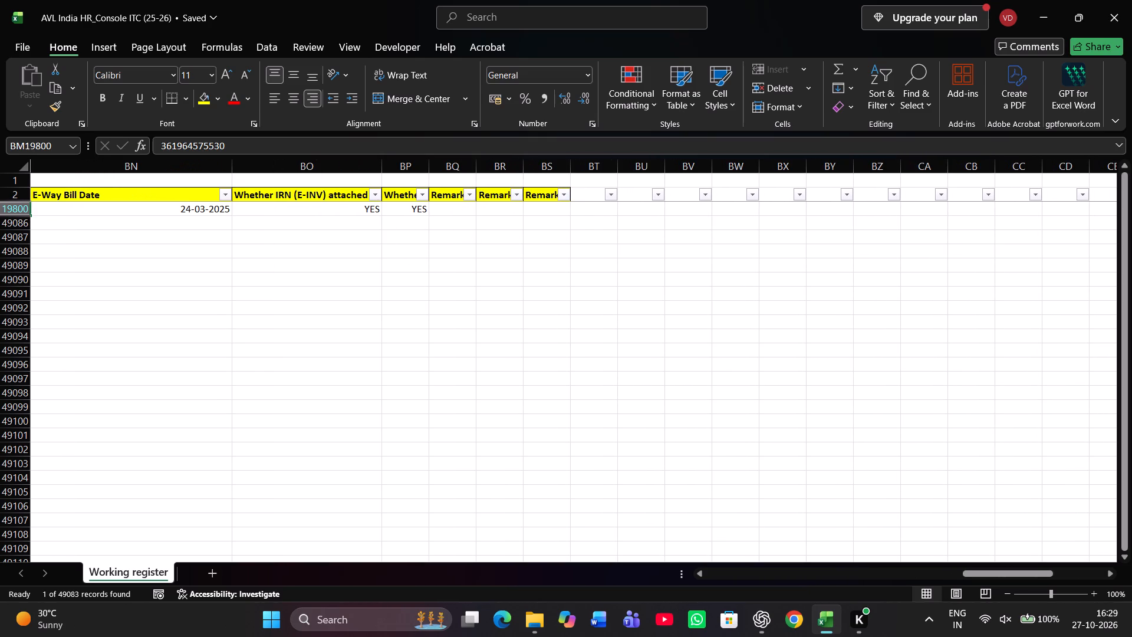
click(441, 279)
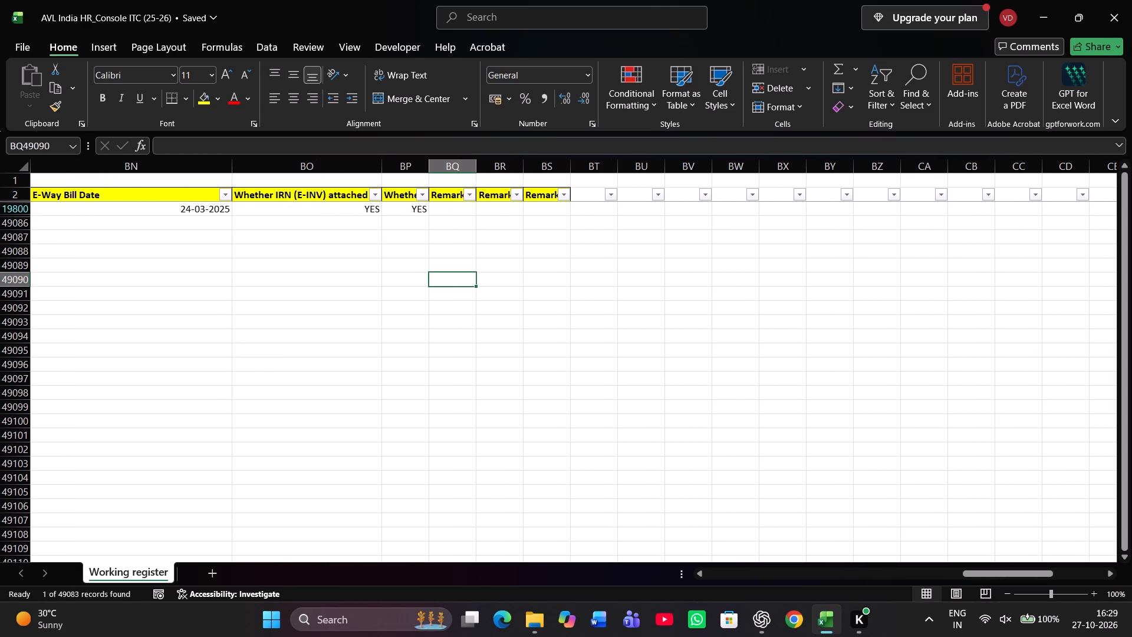
Save the workbook.
key(ctrl+s)
Set the Name of Vendor filter to include all vendors, keeping the Posting Date filter.
scroll(588, 403, right, 14)
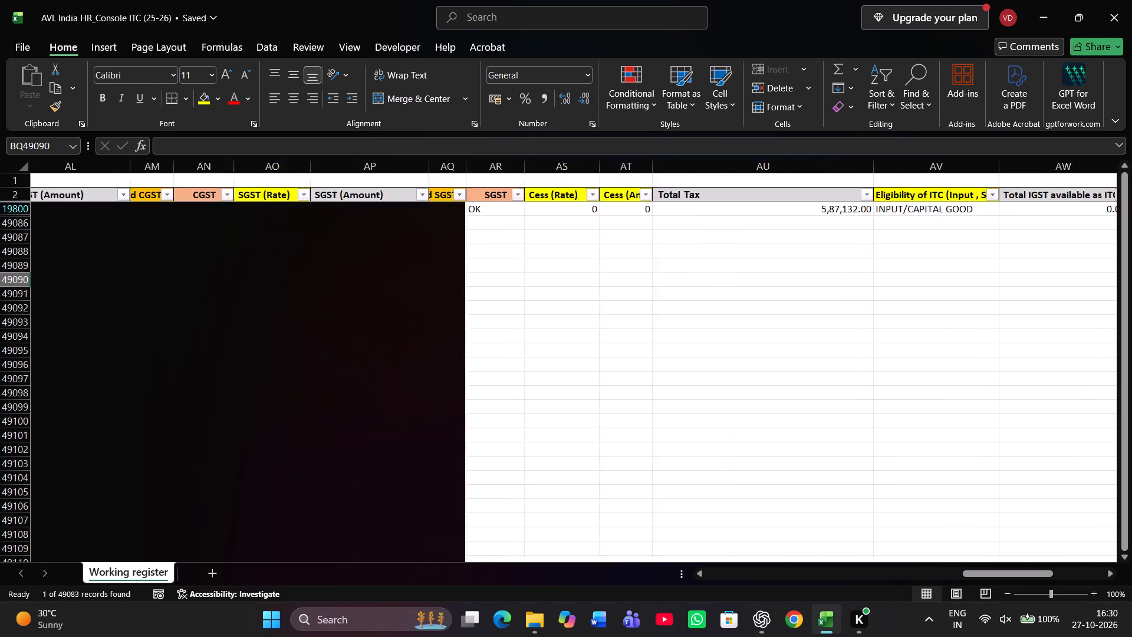
scroll(588, 403, right, 3)
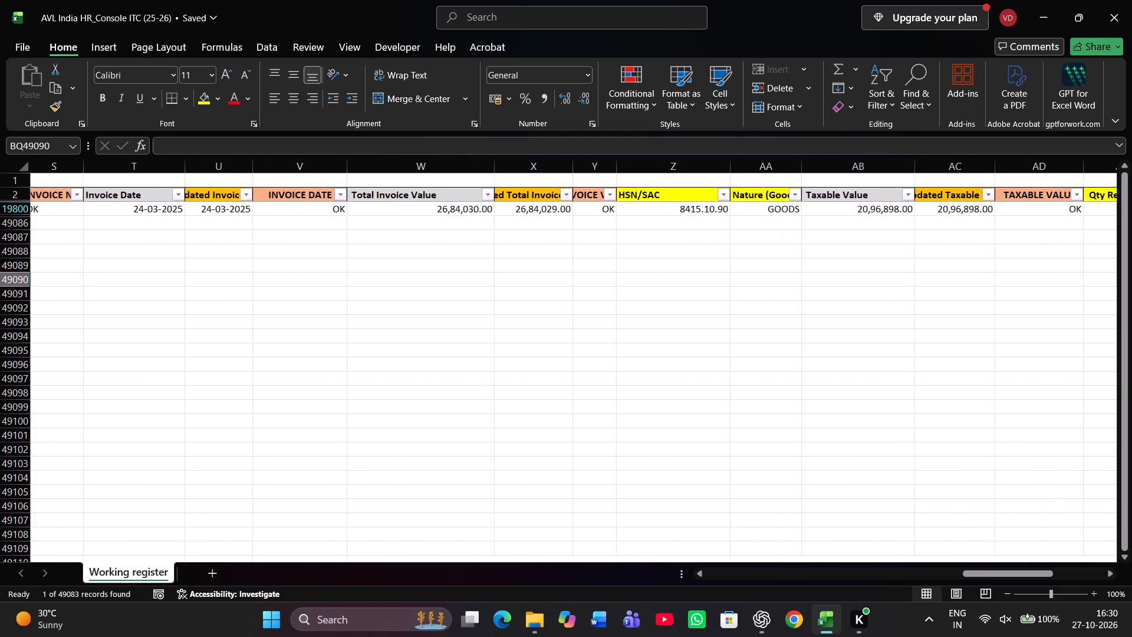
scroll(588, 403, right, 4)
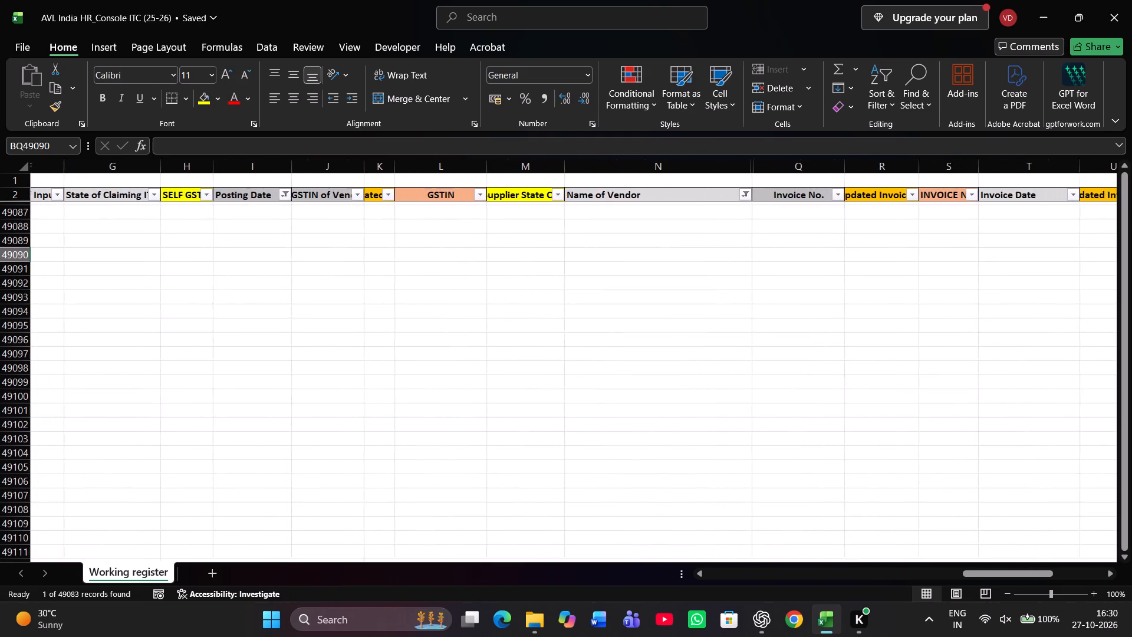
scroll(702, 365, up, 1)
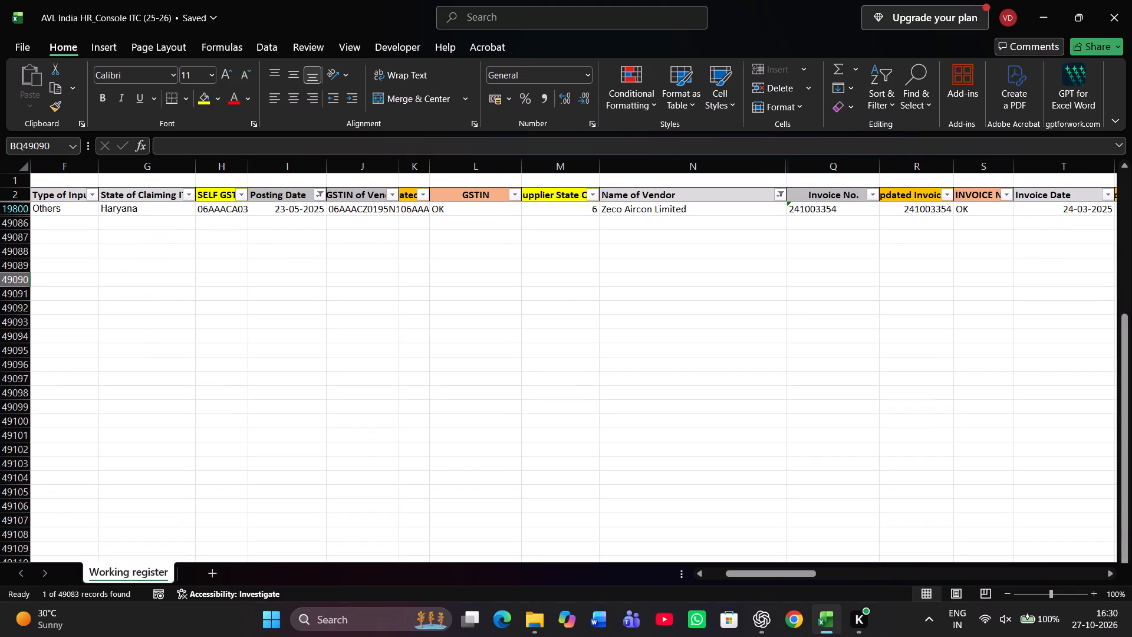
click(784, 196)
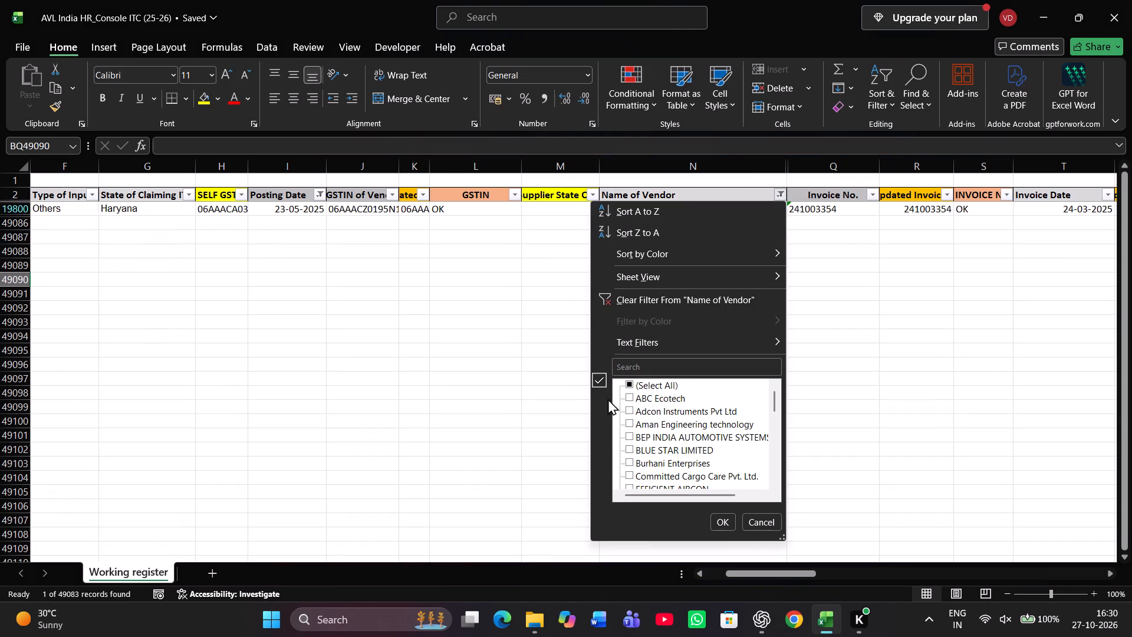
click(628, 386)
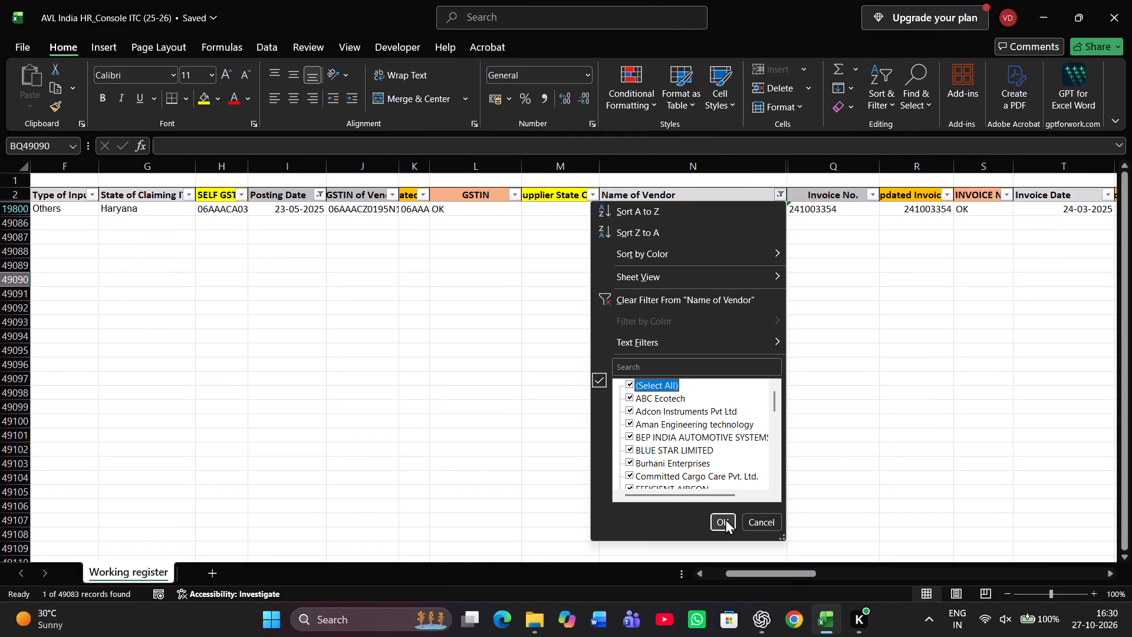
click(725, 518)
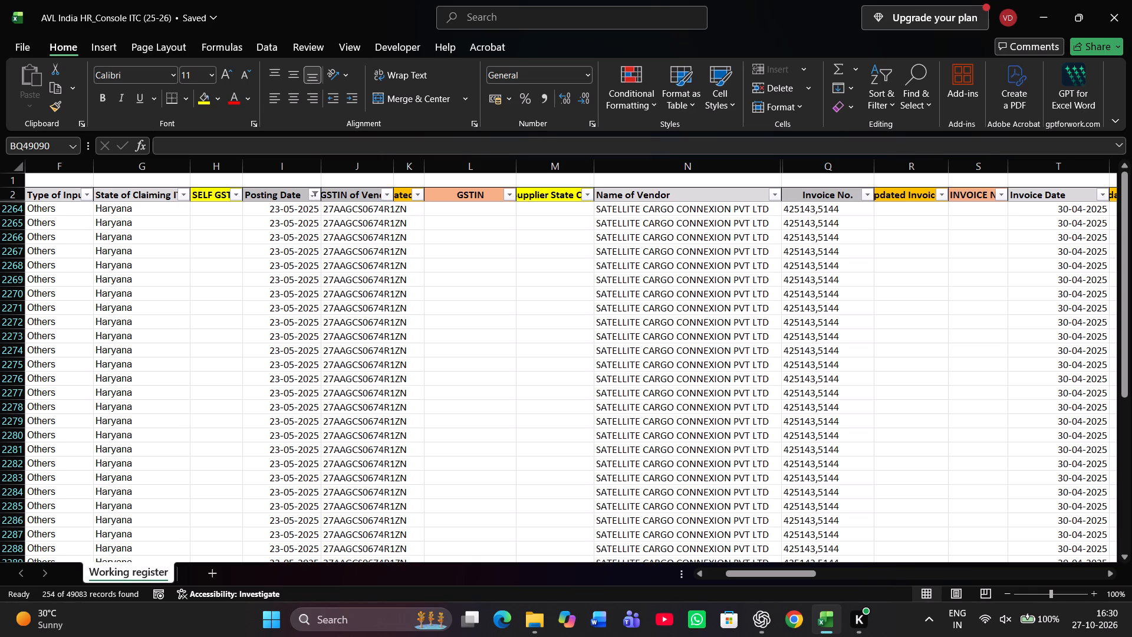
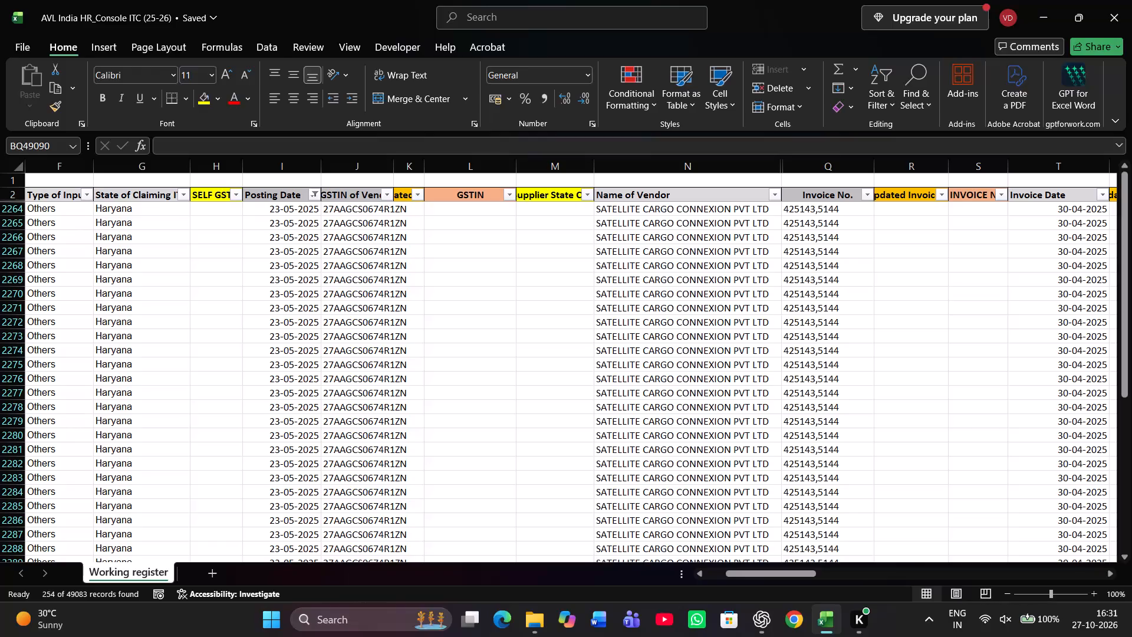
Save the workbook with the vendor filter cleared and the Posting Date filter still applied.
scroll(599, 432, up, 3)
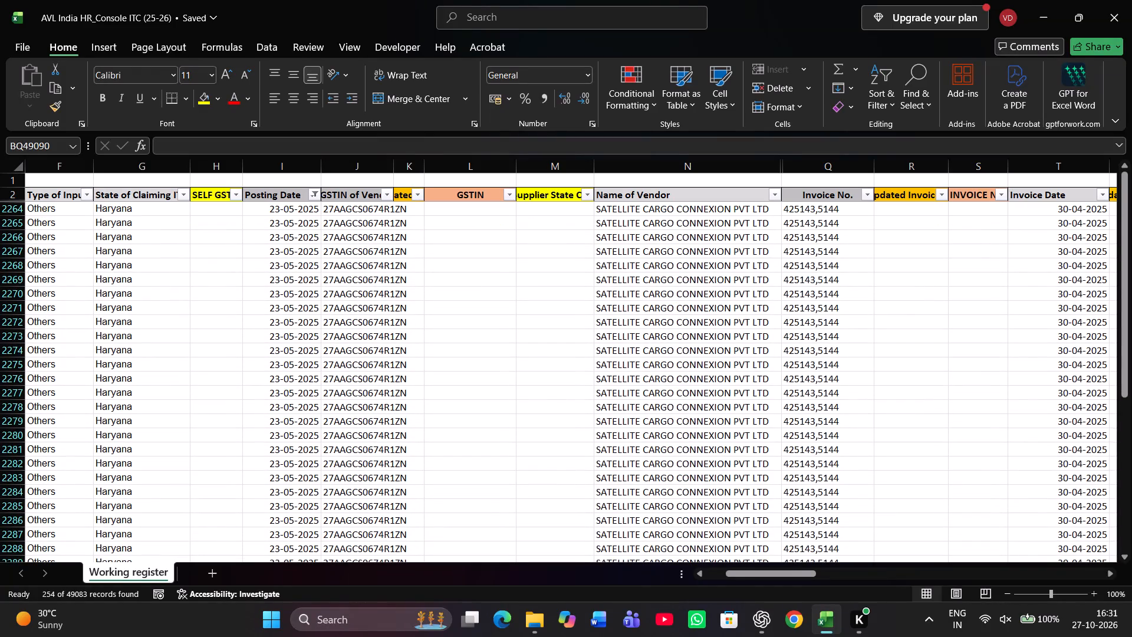
key(ctrl+s)
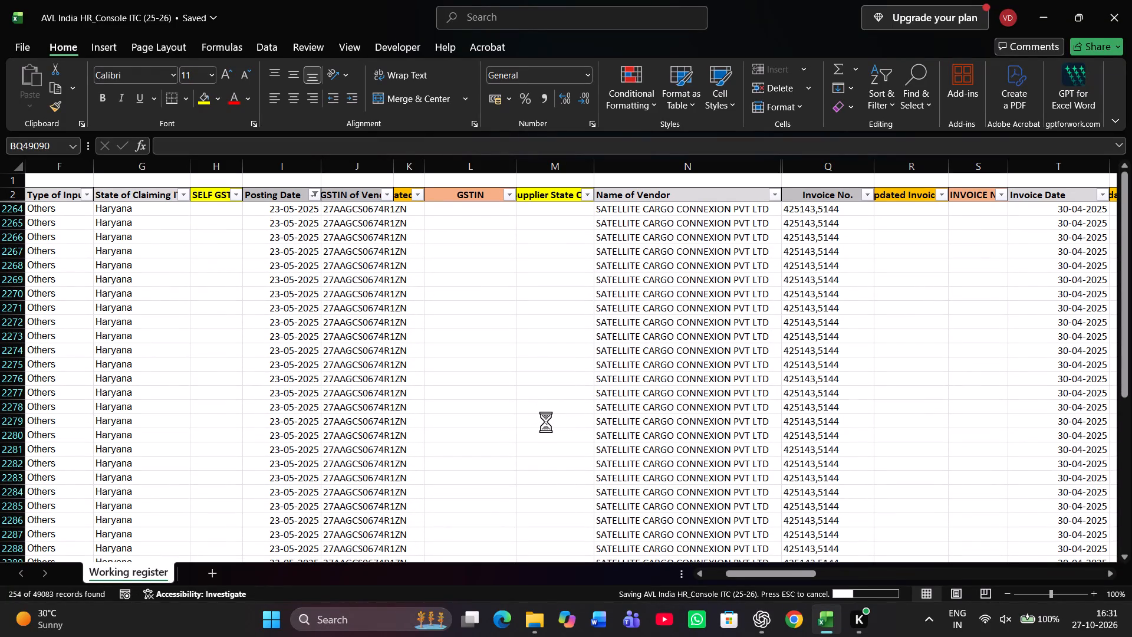